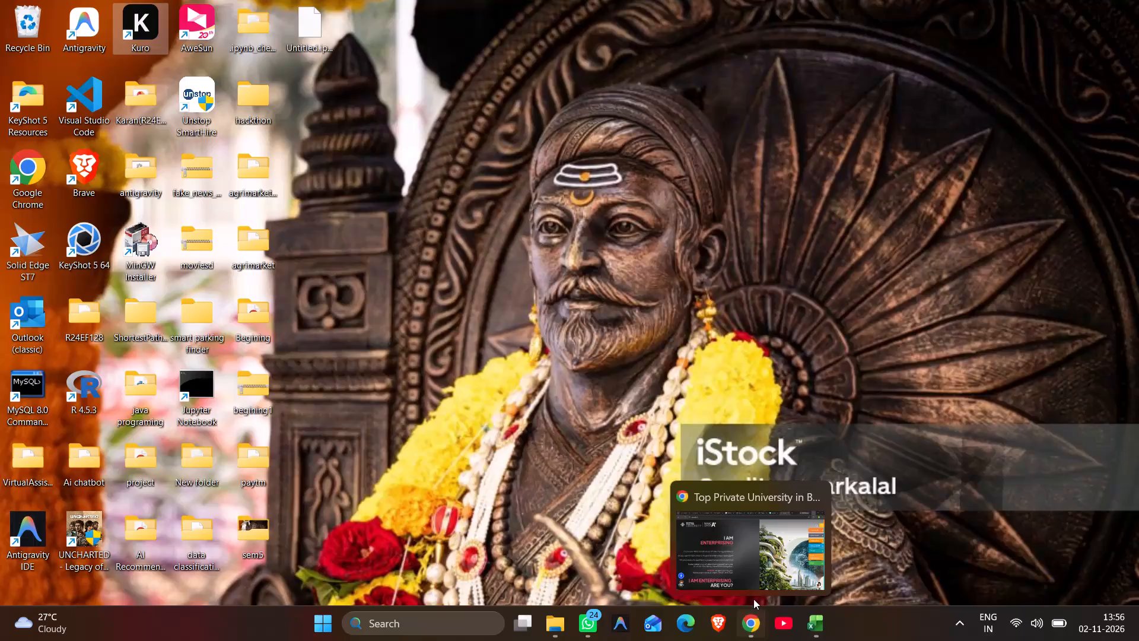
# Switch to Chrome and reload the dataloader.io page that holds the Account Export task.
pyautogui.click(769, 559)
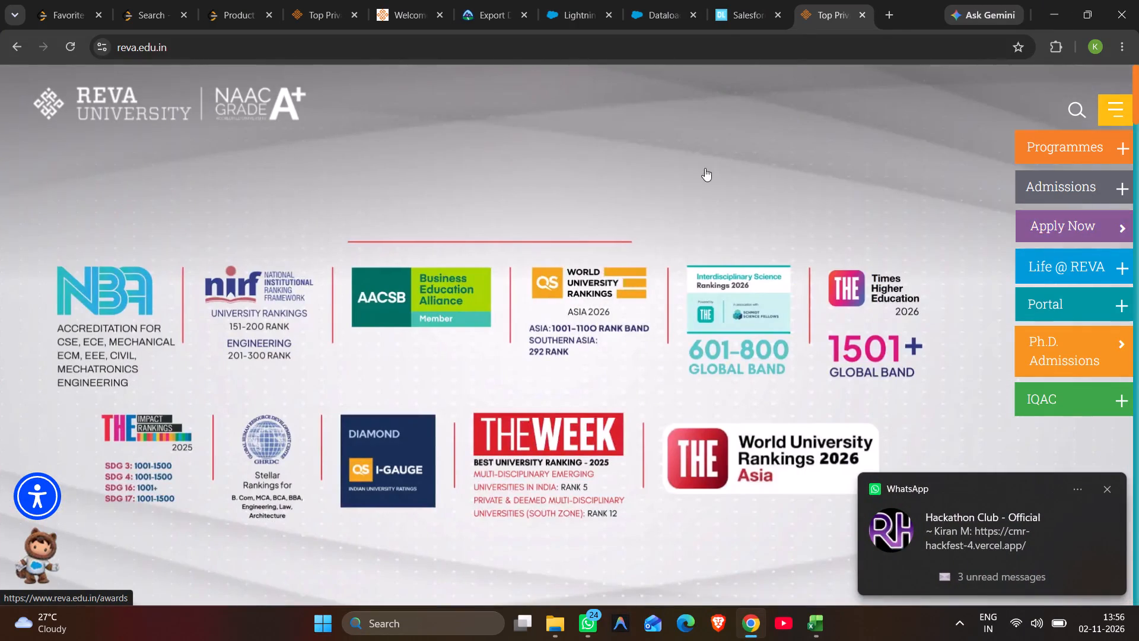
pyautogui.click(731, 1)
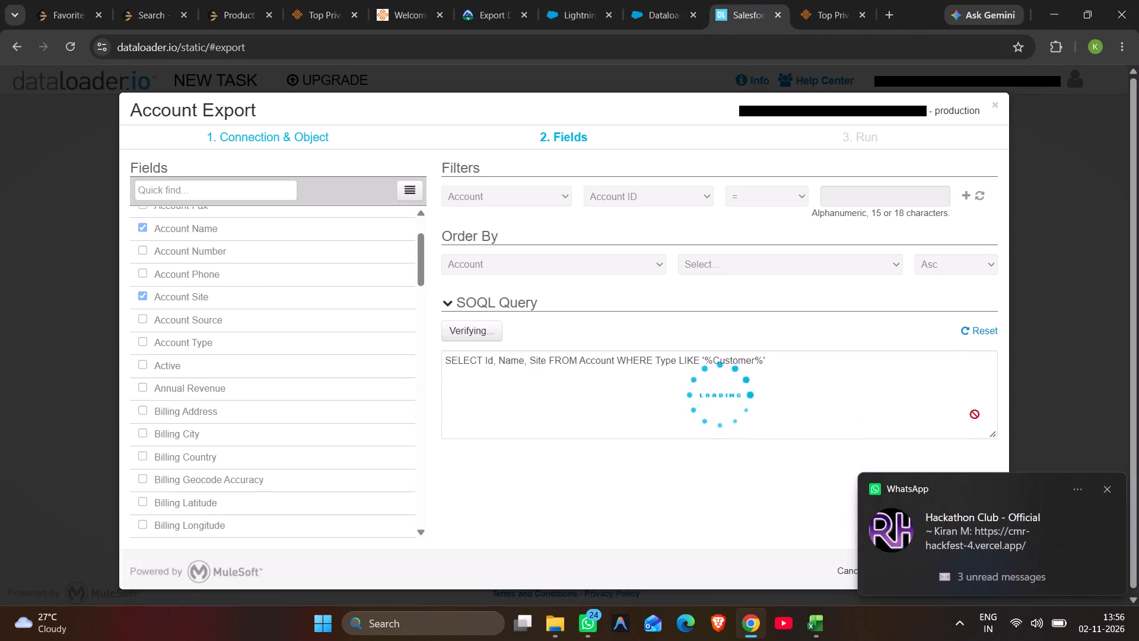
pyautogui.click(1106, 485)
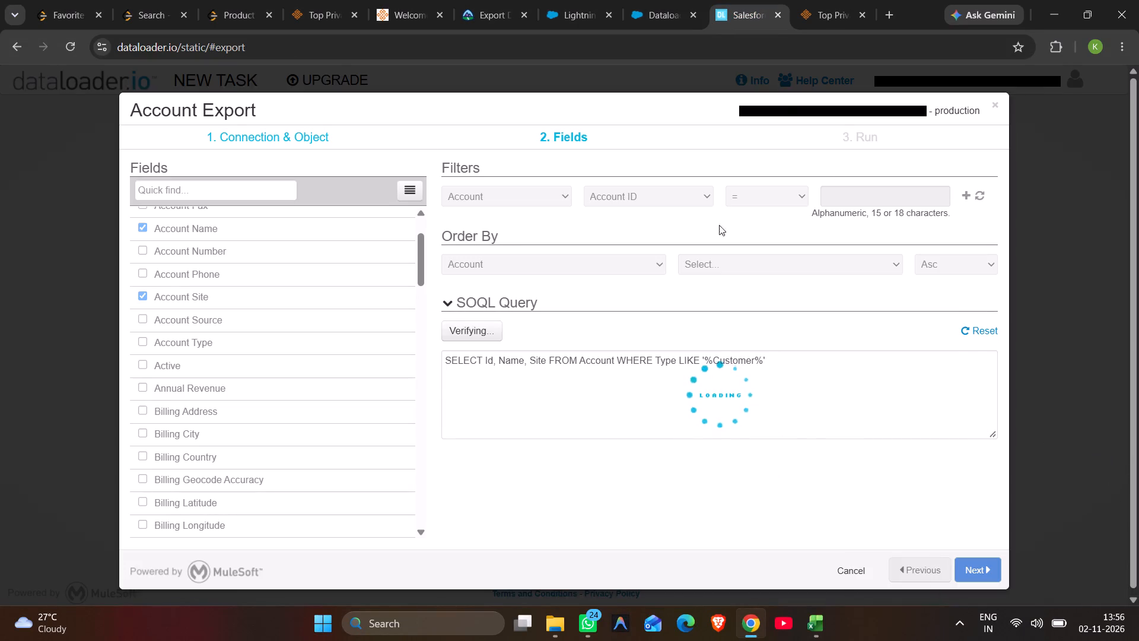
pyautogui.click(71, 45)
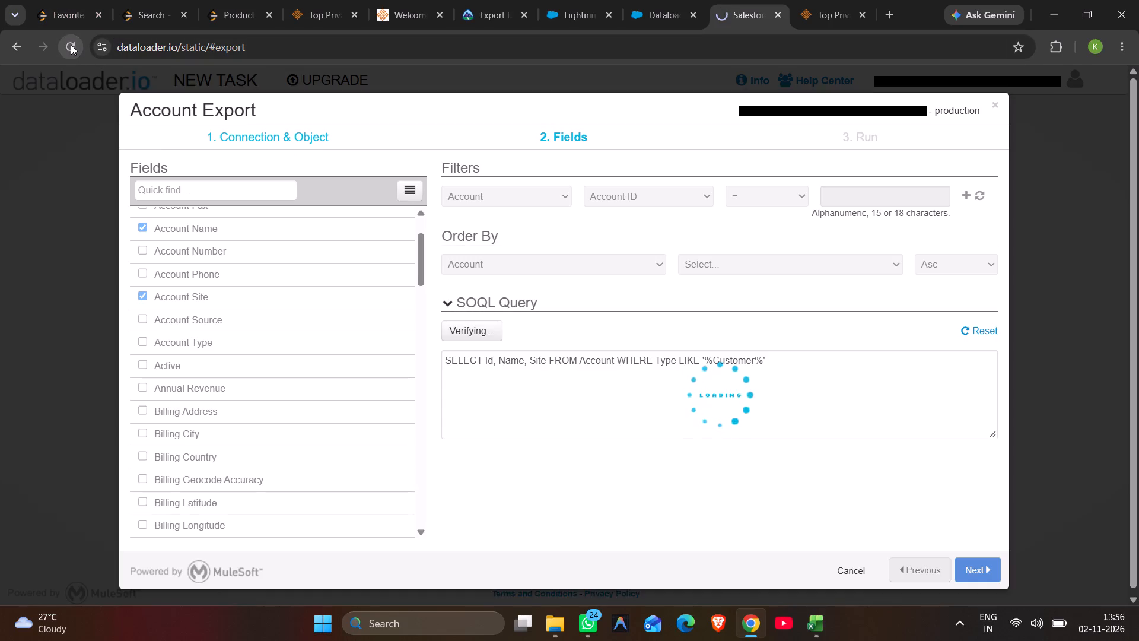
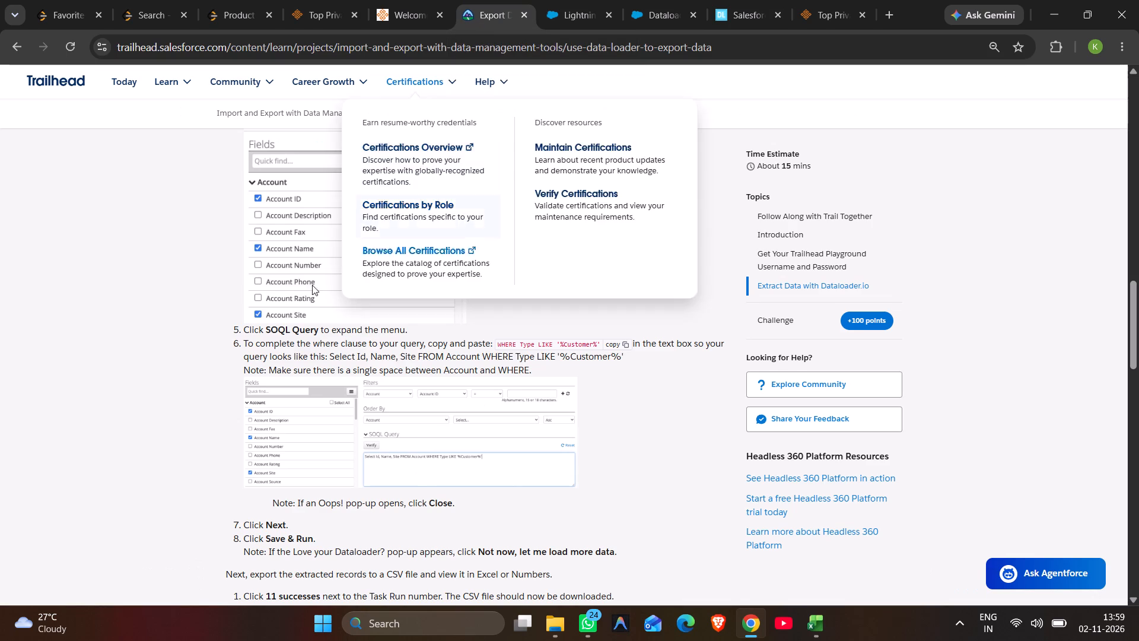
# Following the Trailhead instructions, switch to the dataloader.io export, choose Account as the object and continue to the Fields stage.
pyautogui.scroll(3, 343, 399)
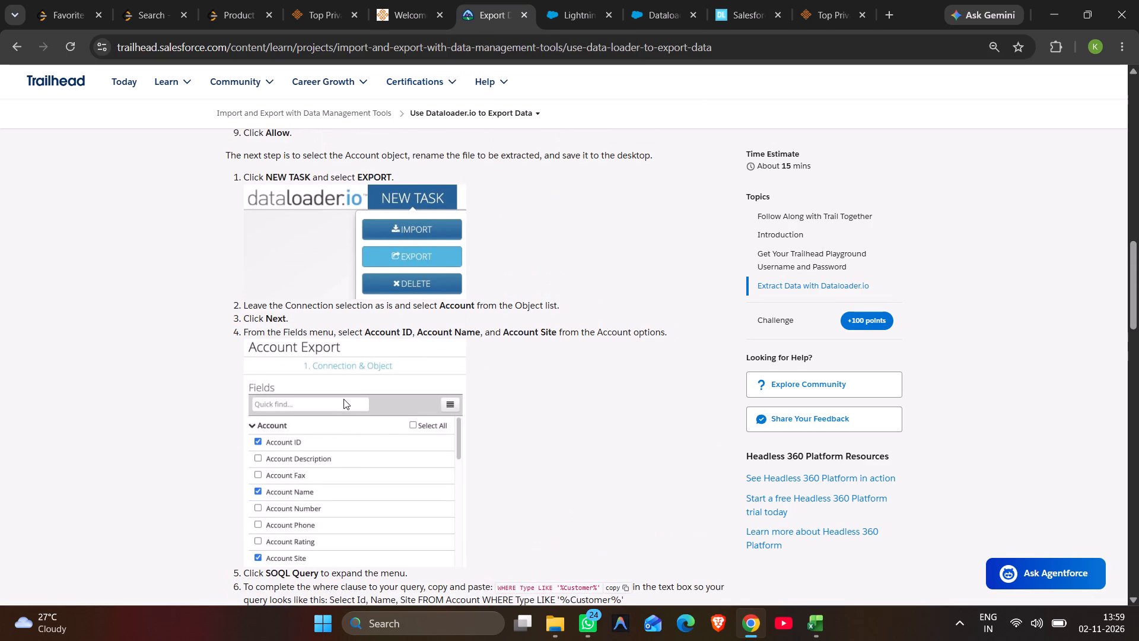
pyautogui.scroll(-1, 343, 399)
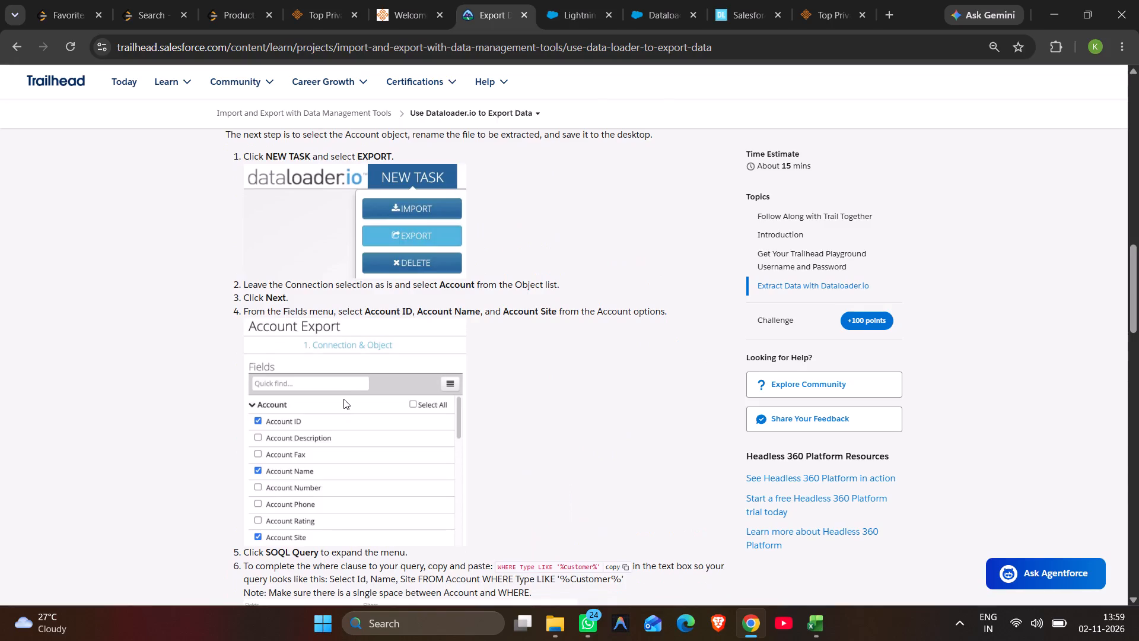
pyautogui.click(733, 5)
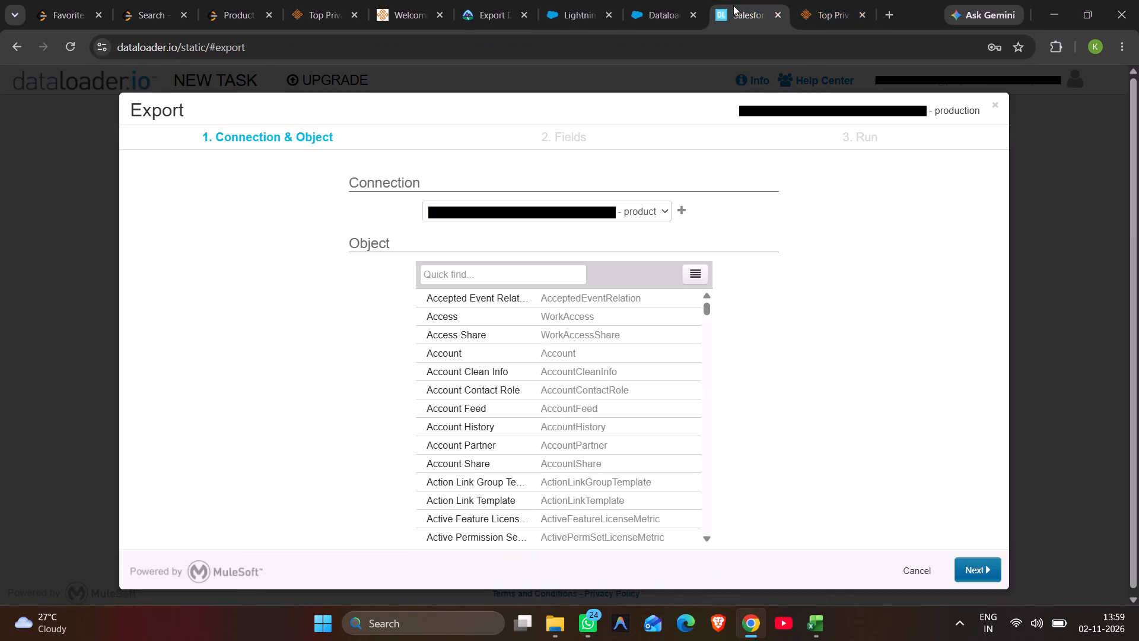
pyautogui.click(476, 355)
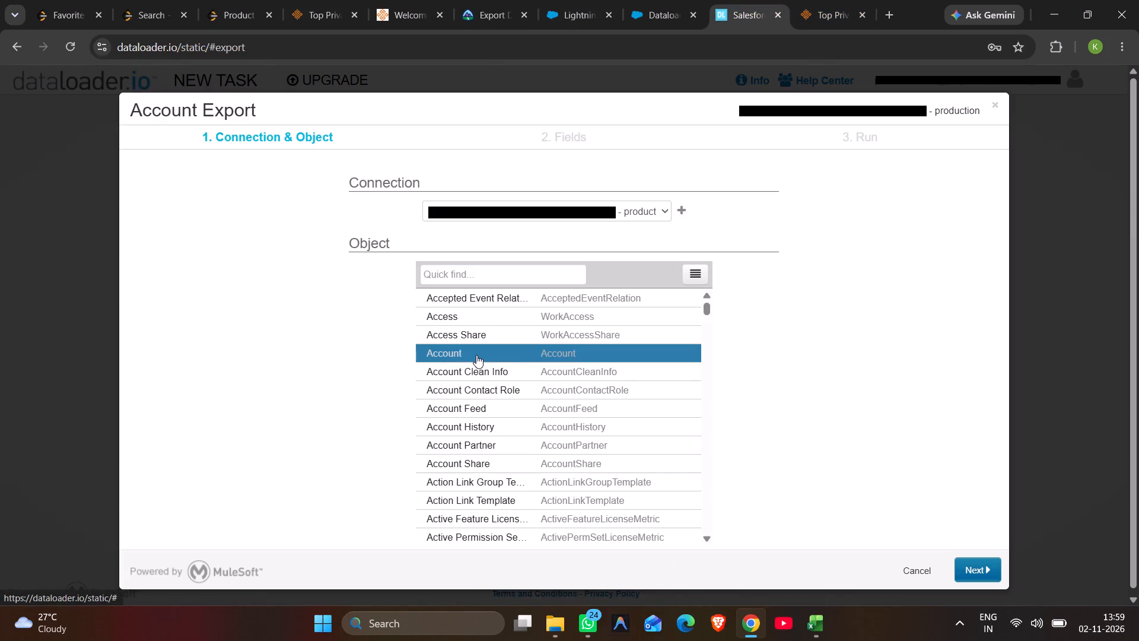
pyautogui.click(972, 564)
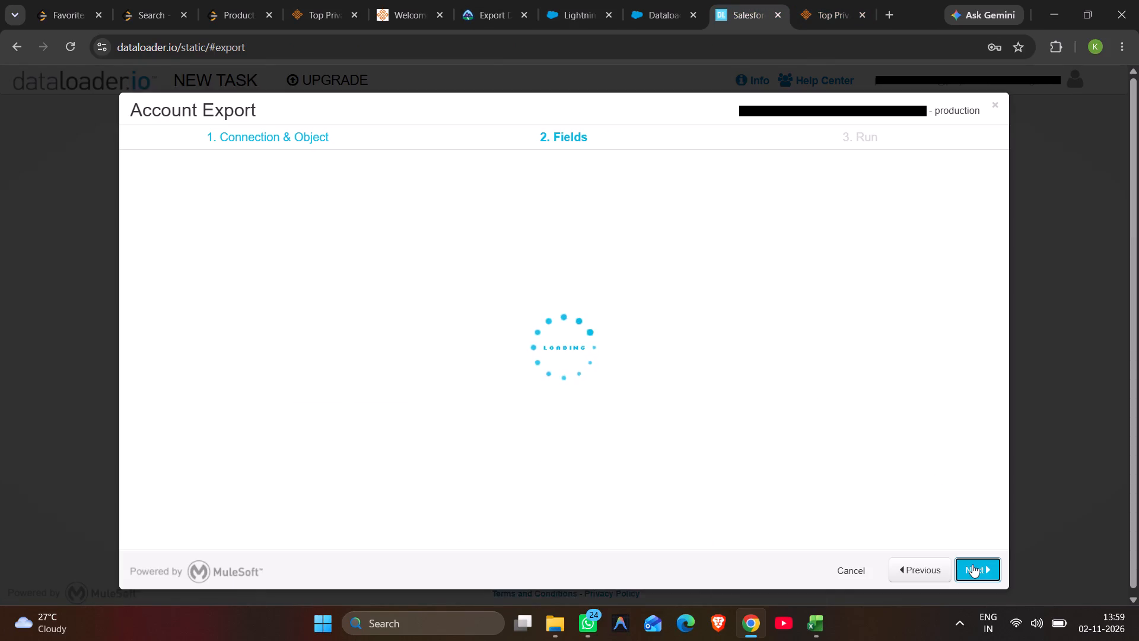
# Consult the Trailhead field instructions, return to dataloader.io, and include Account ID, Account Name and Account Site in the export.
pyautogui.click(486, 1)
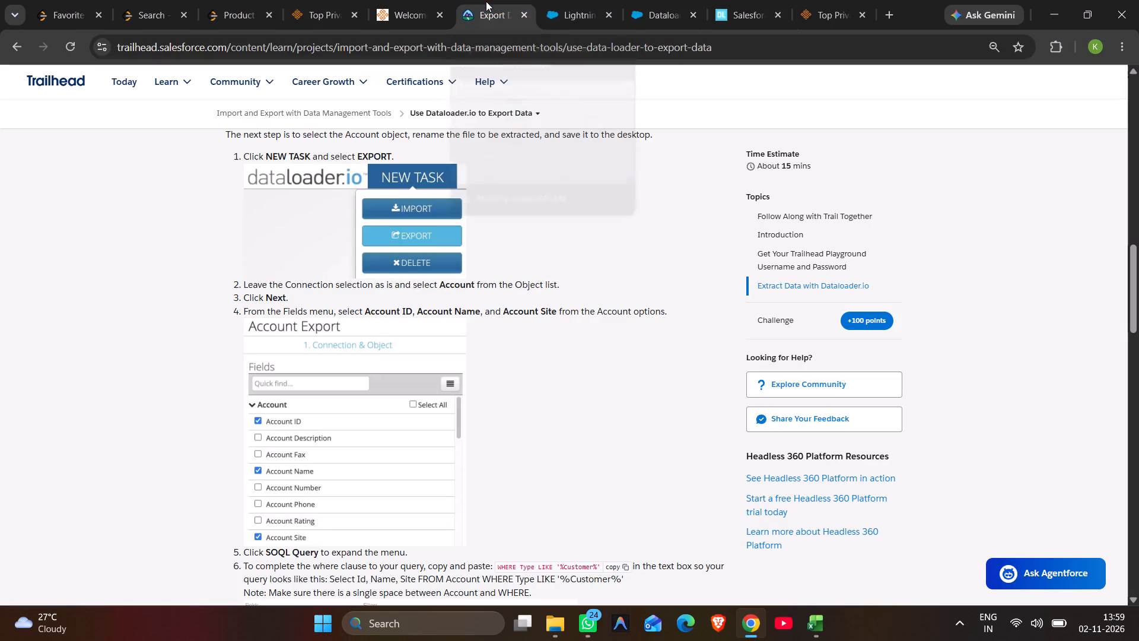
pyautogui.scroll(-1, 314, 330)
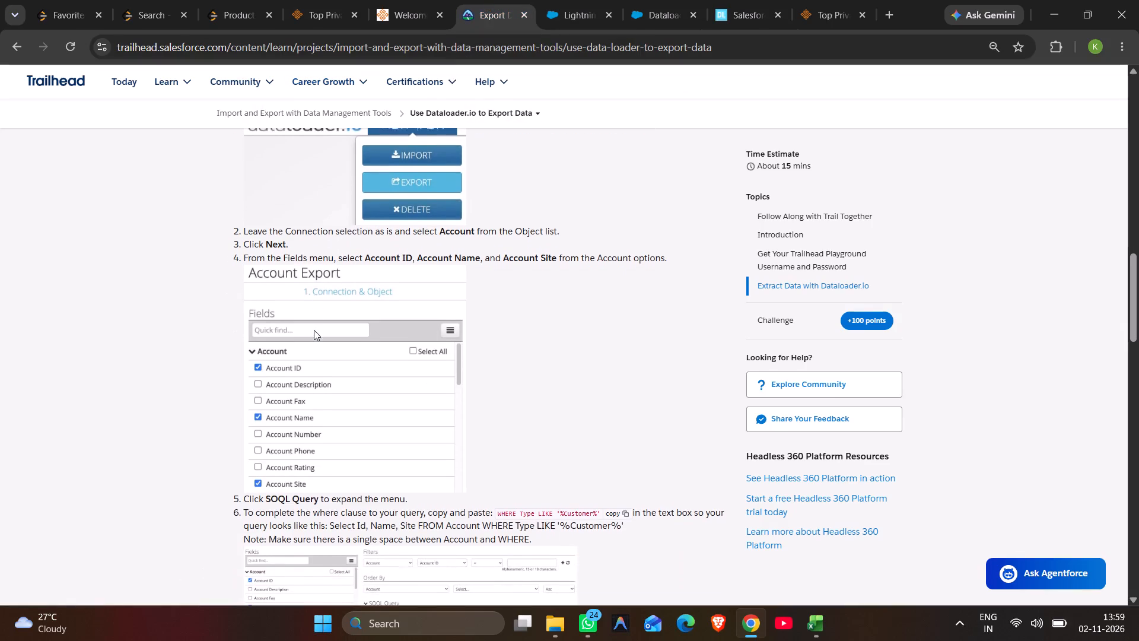
pyautogui.scroll(-1, 314, 330)
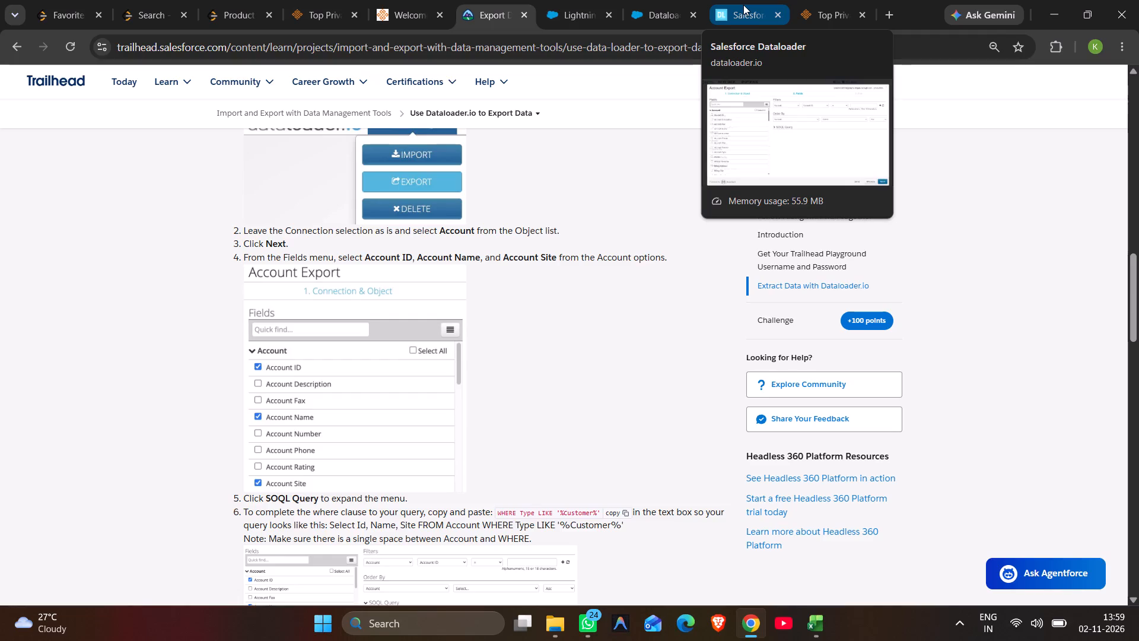
pyautogui.click(743, 5)
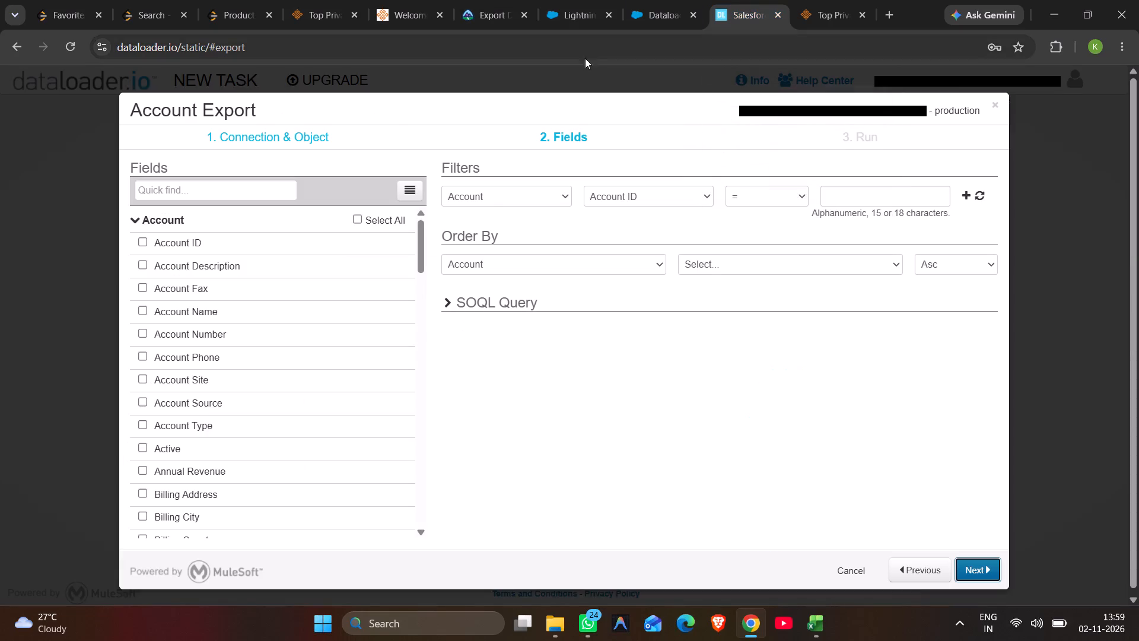
pyautogui.click(254, 239)
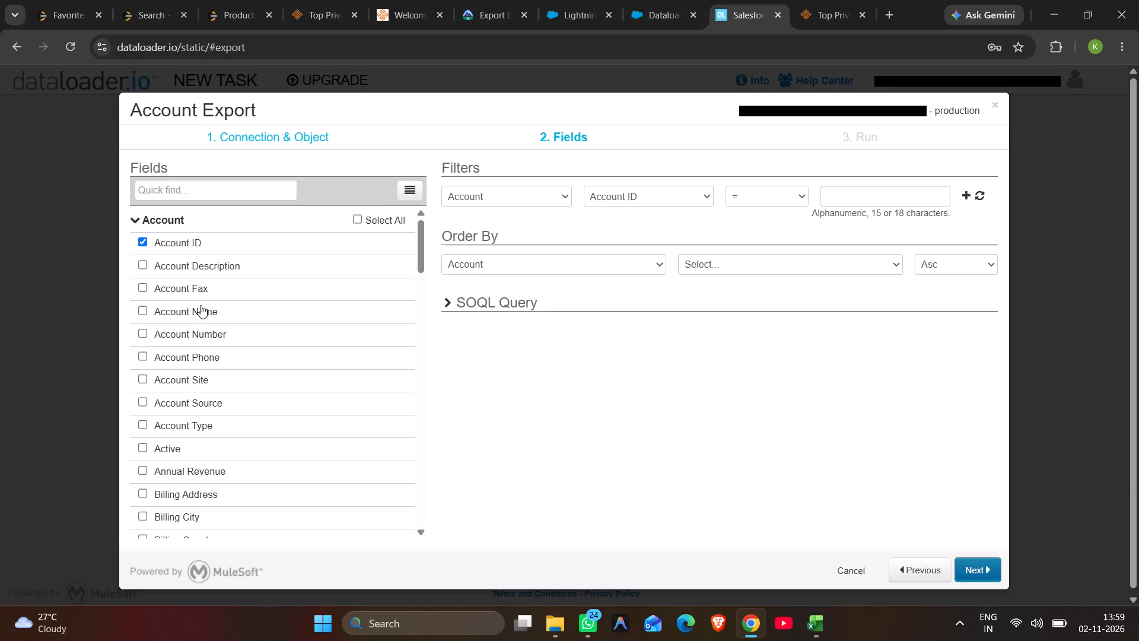
pyautogui.click(198, 307)
pyautogui.click(199, 384)
# Append the clause WHERE Type LIKE '%Customer%' to the SOQL query after a single space, and proceed to the Run stage.
pyautogui.click(491, 303)
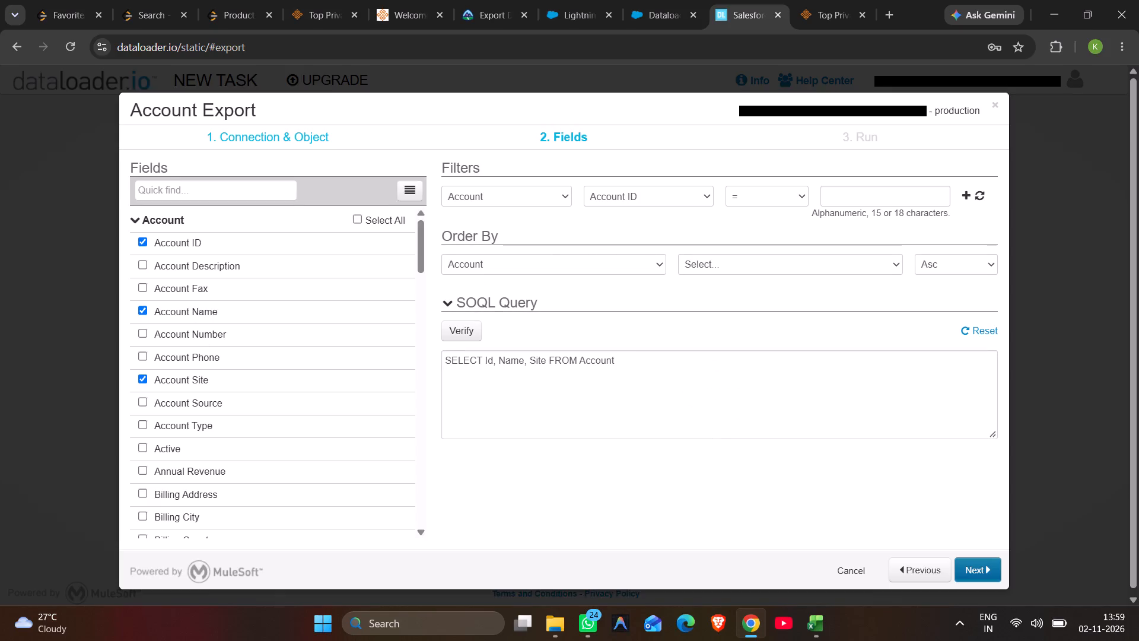
pyautogui.click(640, 358)
pyautogui.press('space')
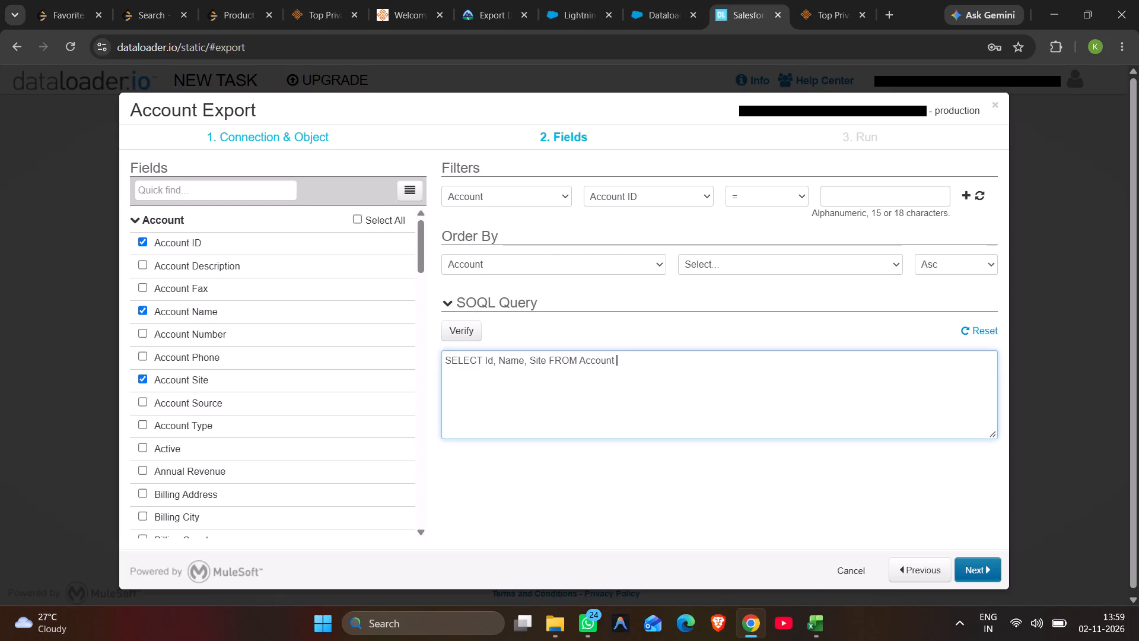
pyautogui.hotkey('ctrl', 'v')
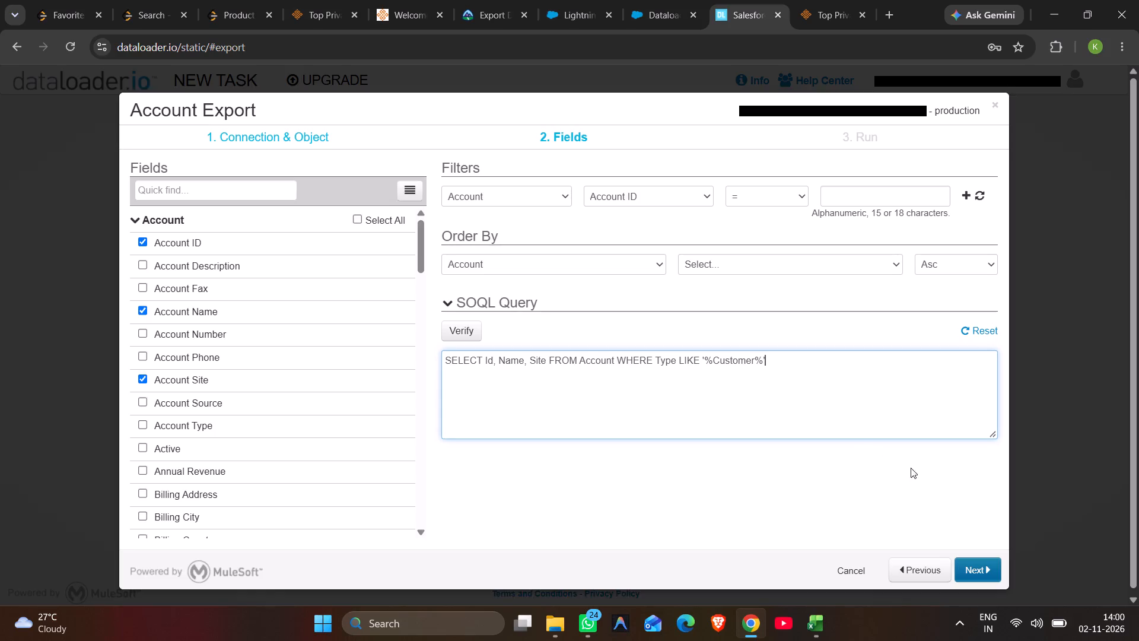
pyautogui.click(982, 559)
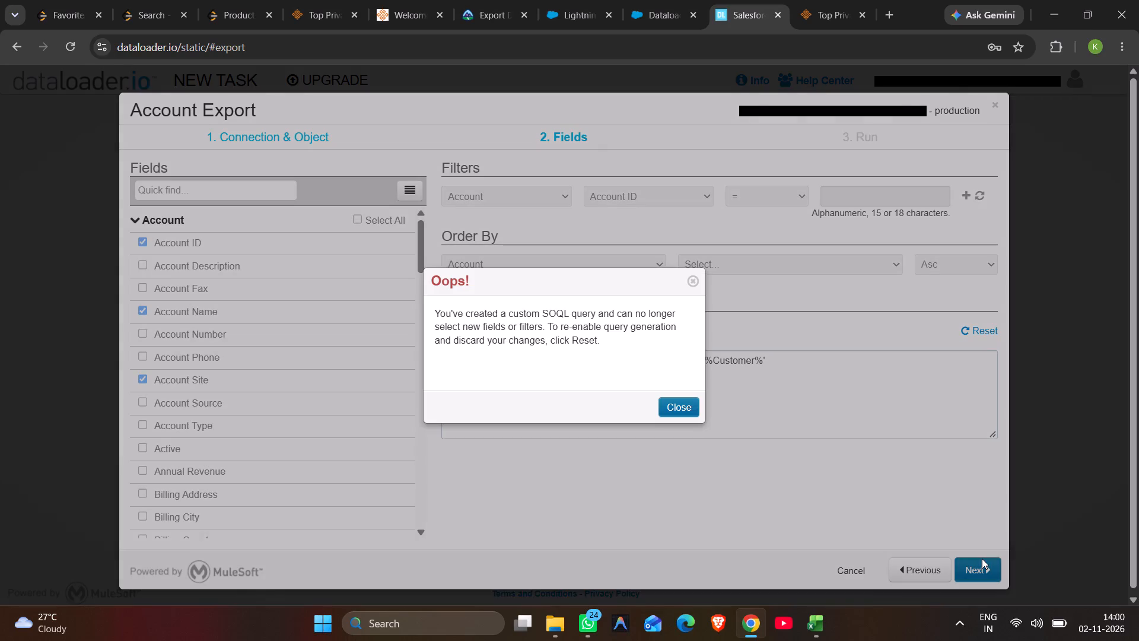
pyautogui.click(694, 281)
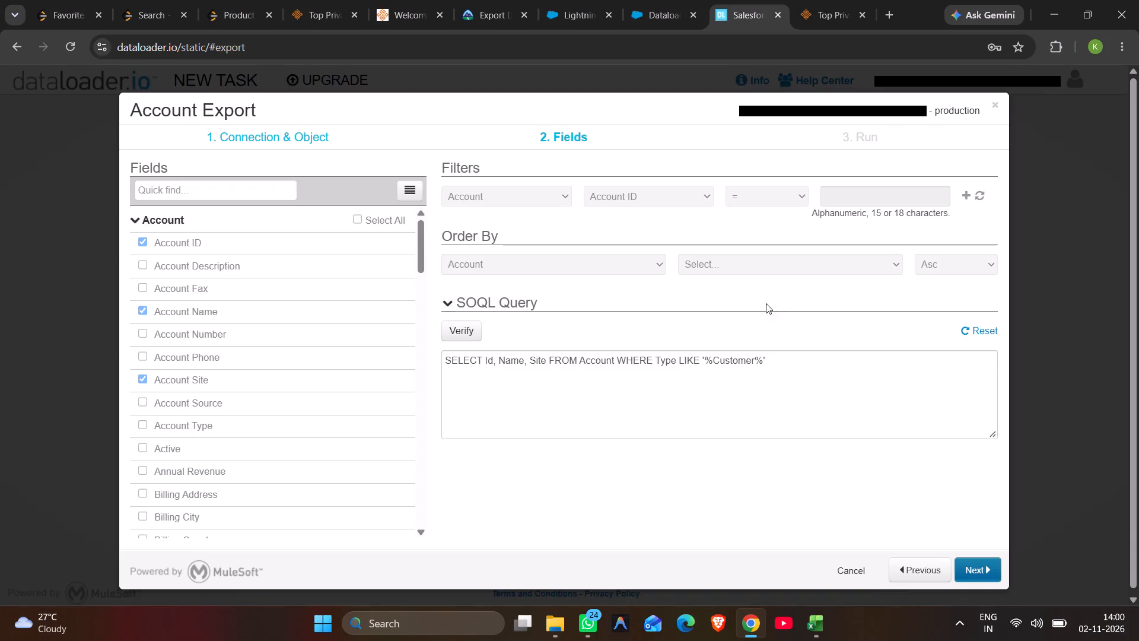
pyautogui.click(985, 562)
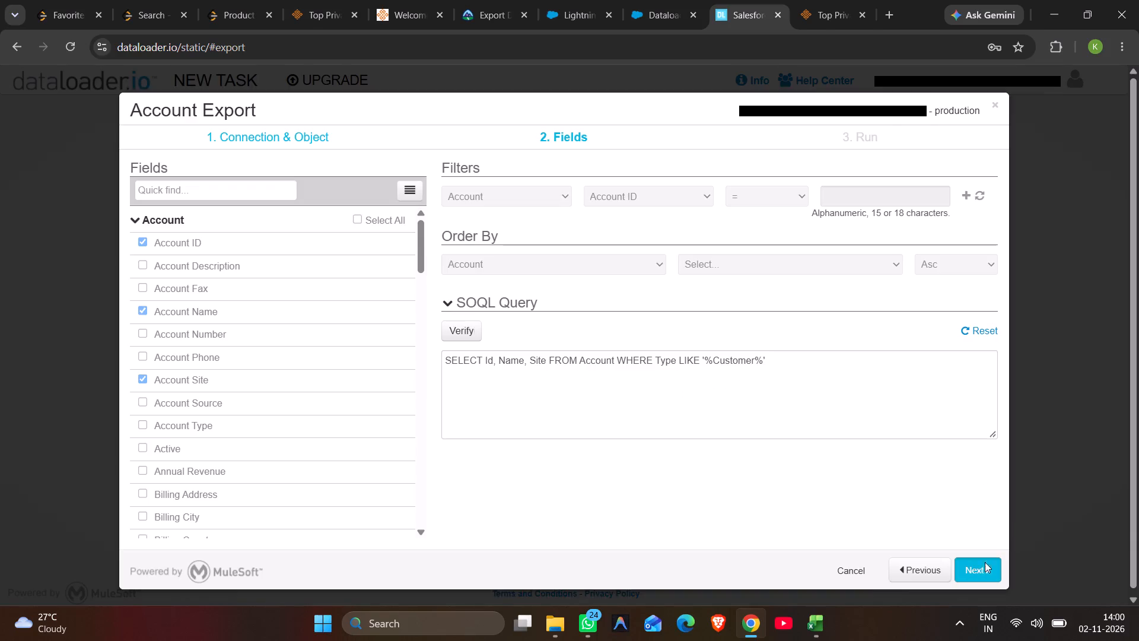
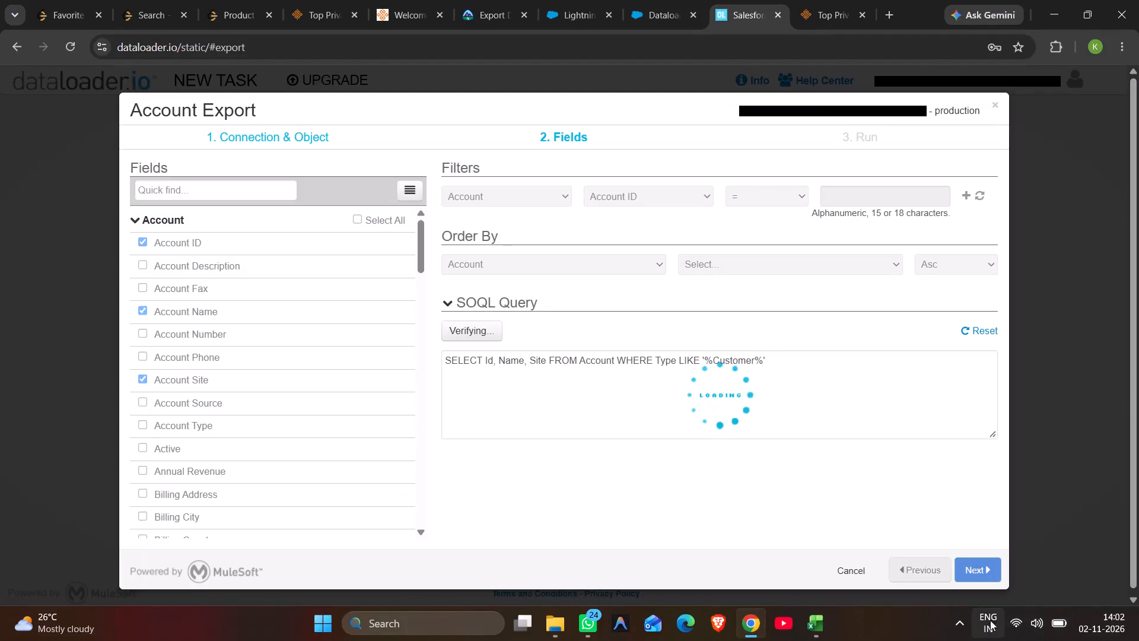
# Turn off Bluetooth in the Windows quick settings while the SOQL query is being verified.
pyautogui.click(1011, 612)
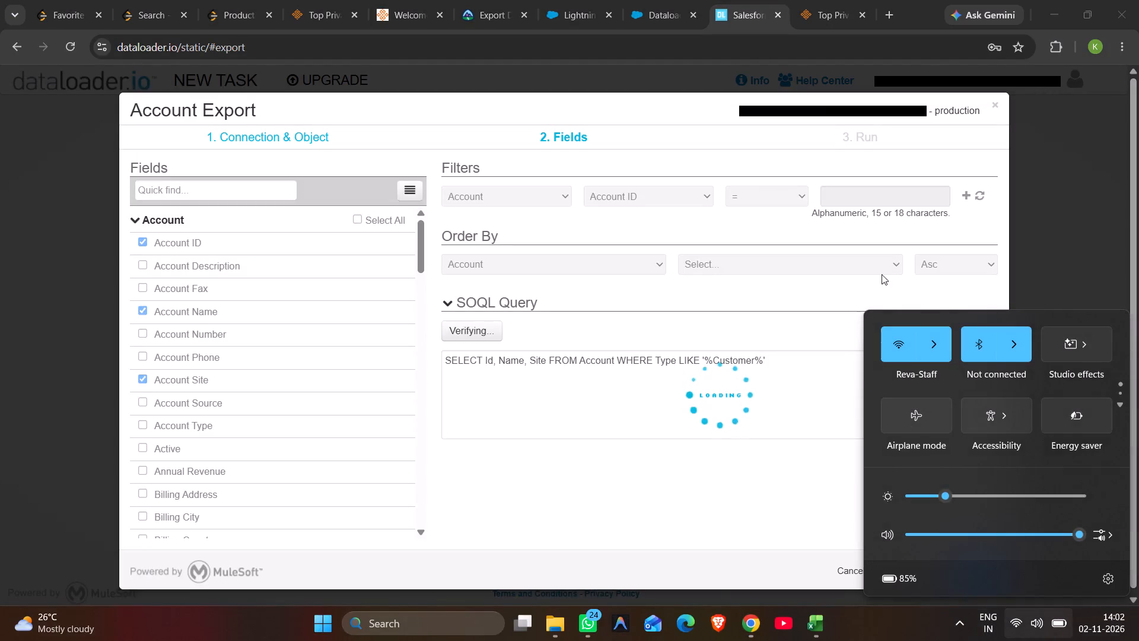
pyautogui.click(982, 338)
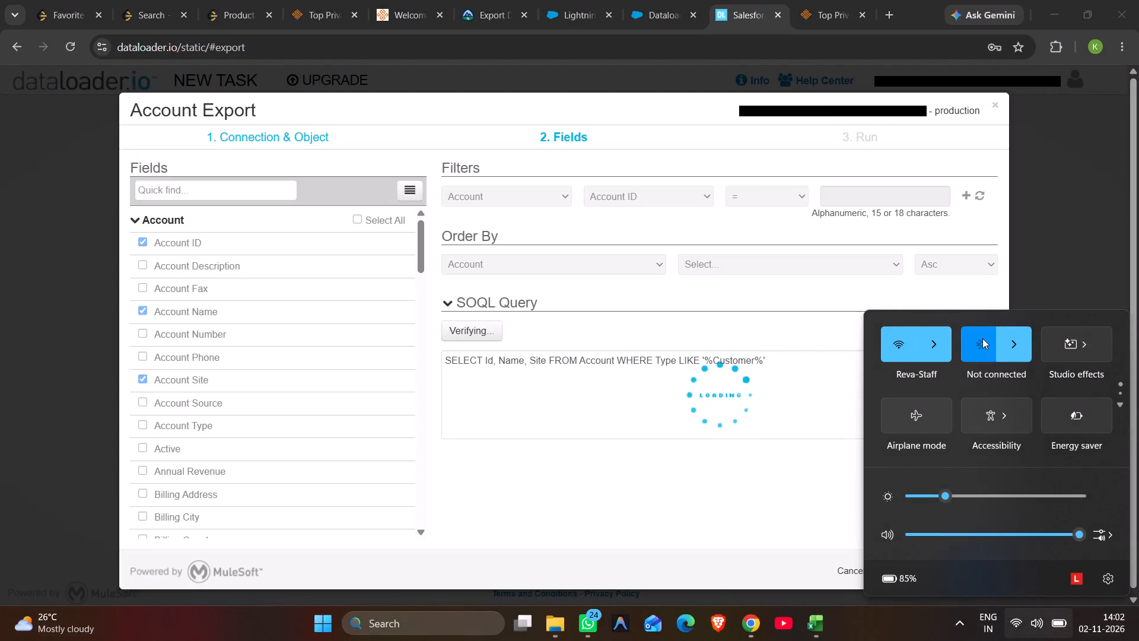
# Check the Wi-Fi connection and available networks, close the quick settings and dismiss the Settings notification.
pyautogui.click(936, 335)
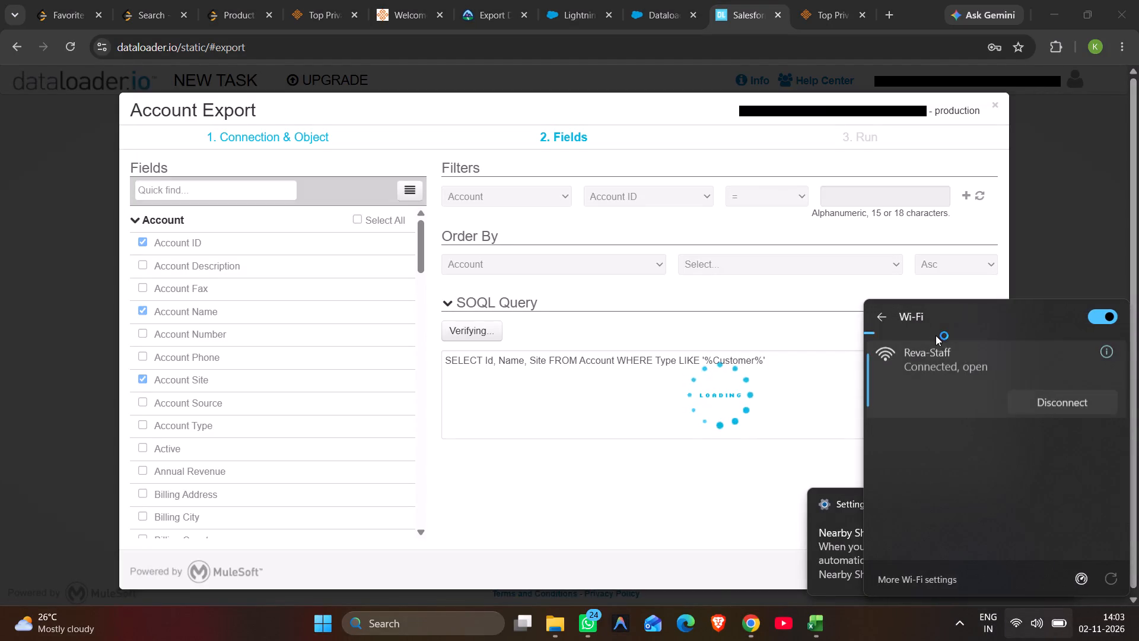
pyautogui.click(880, 308)
pyautogui.click(797, 511)
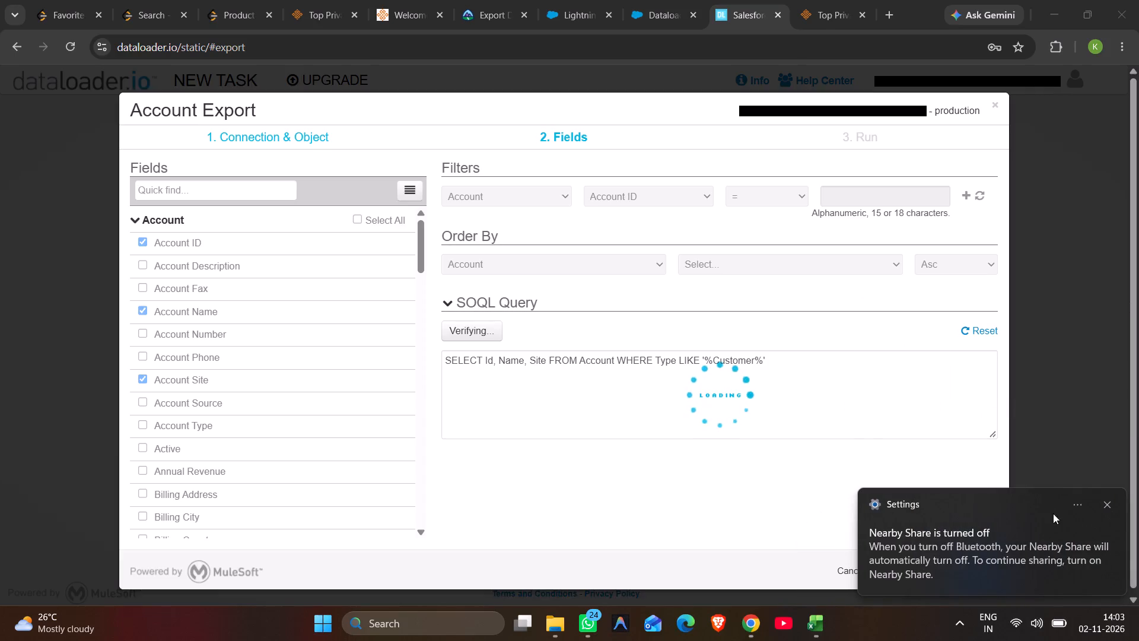
pyautogui.click(1102, 507)
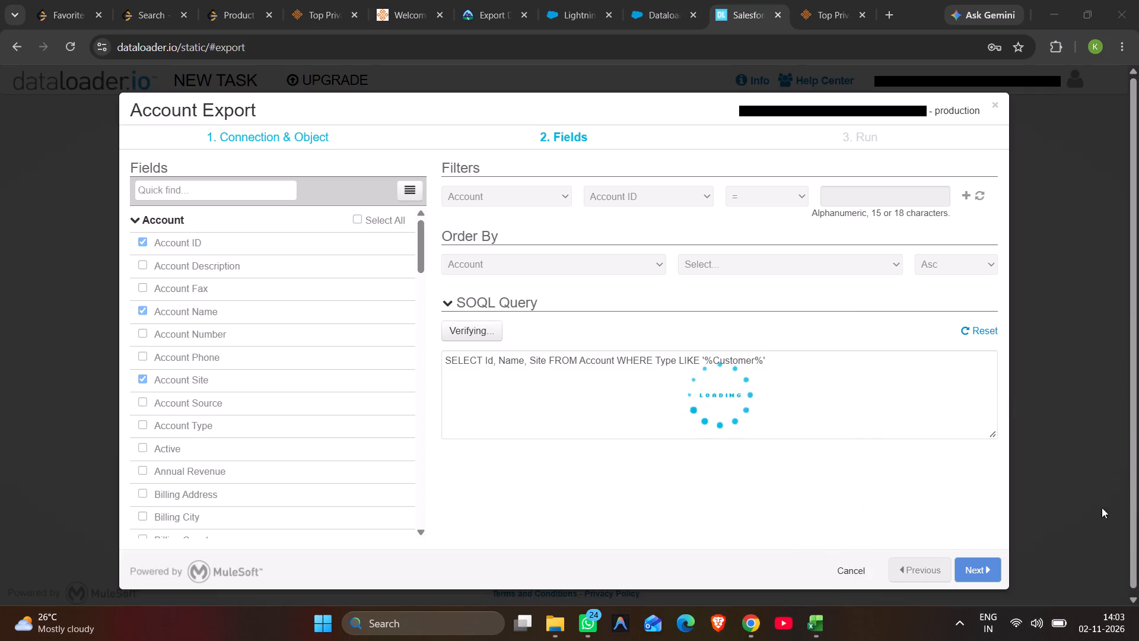
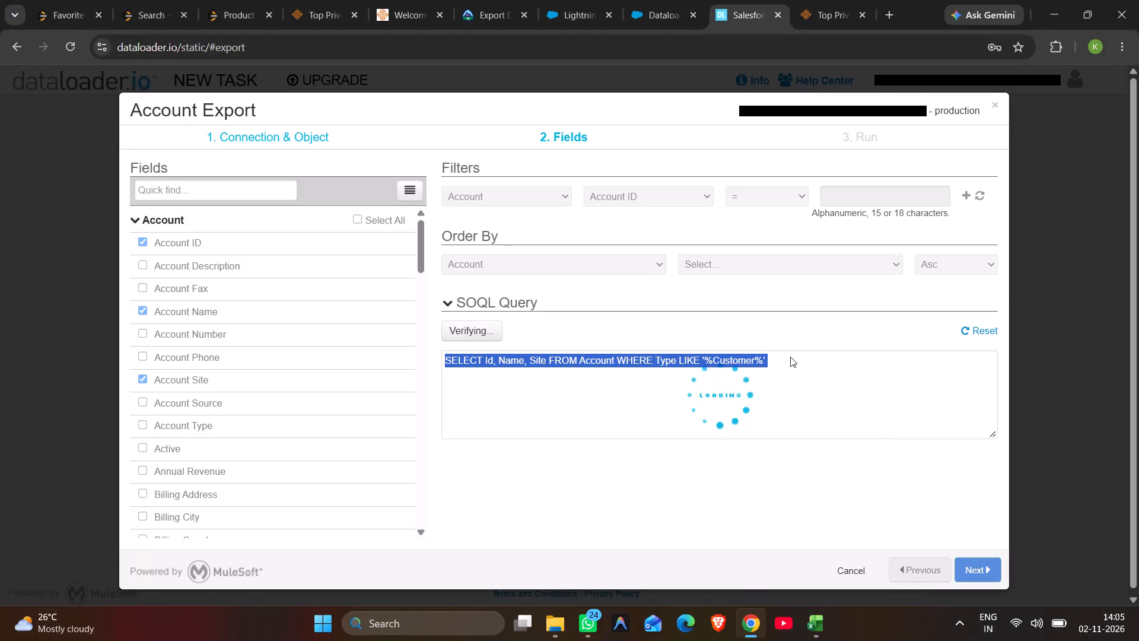
# Reload the export page and restart the export with Account as its object, continuing to the field selection.
pyautogui.click(718, 349)
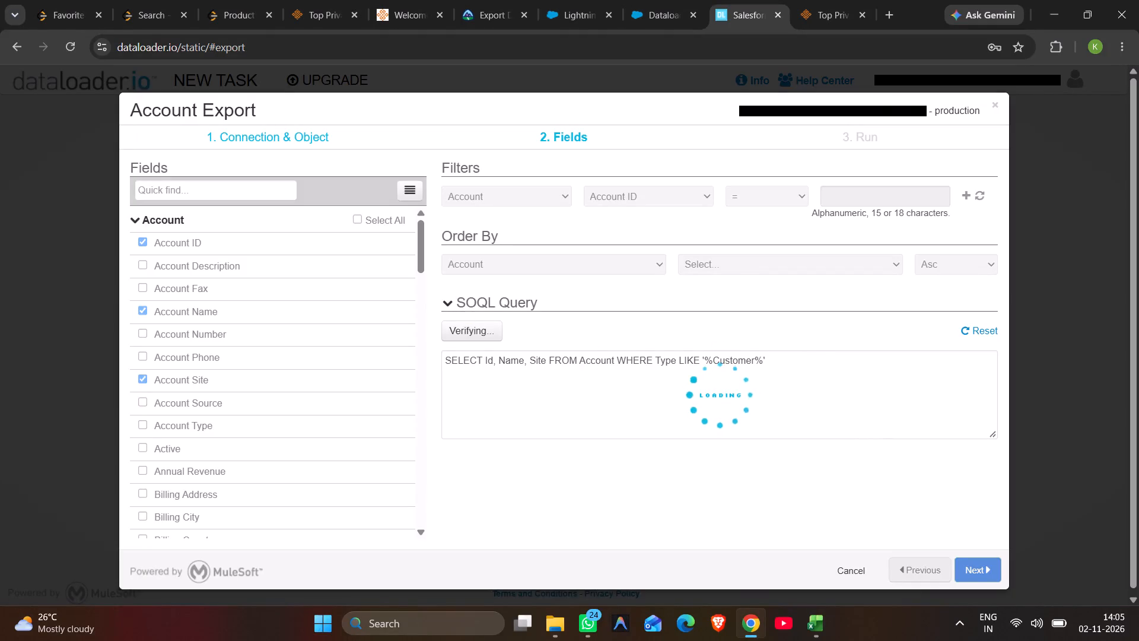
pyautogui.click(66, 55)
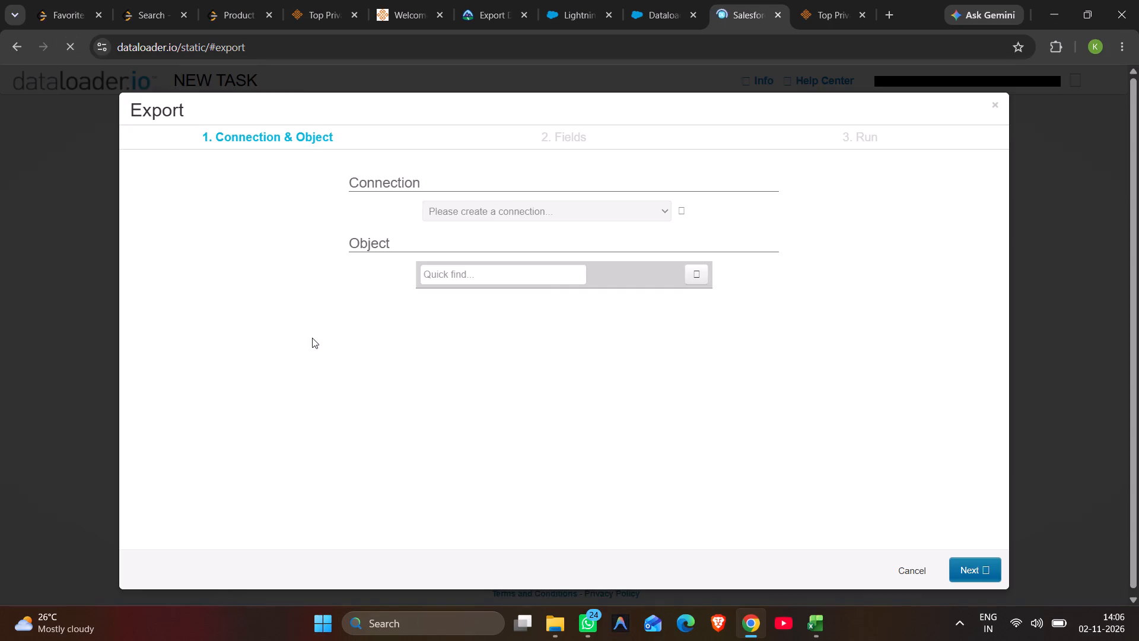
pyautogui.scroll(-1, 335, 210)
pyautogui.scroll(1, 335, 210)
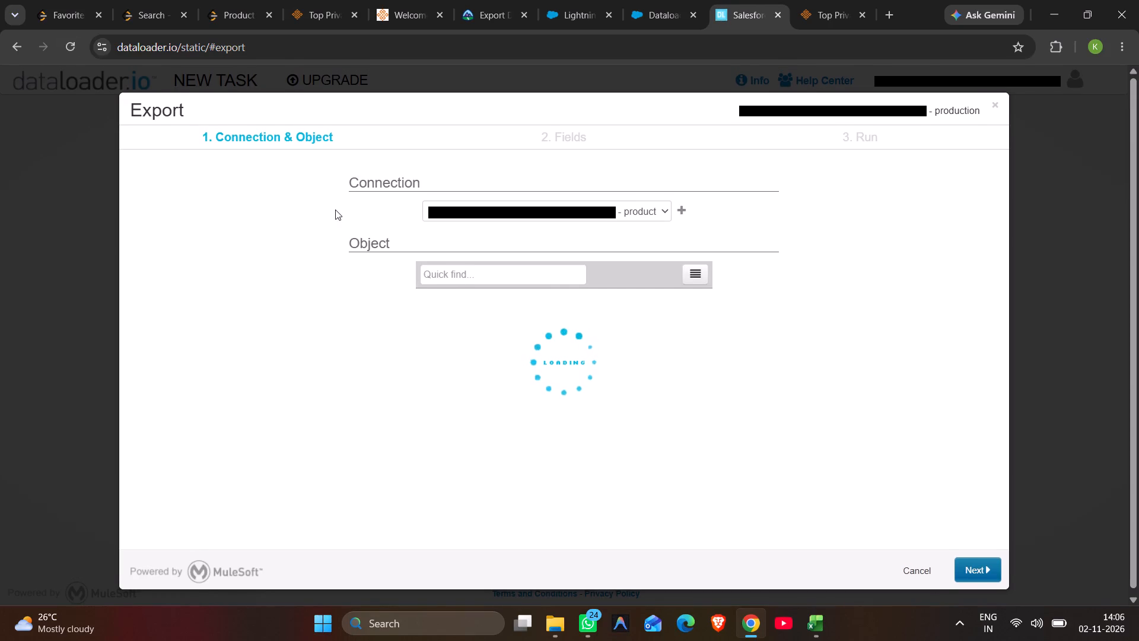
pyautogui.scroll(1, 335, 210)
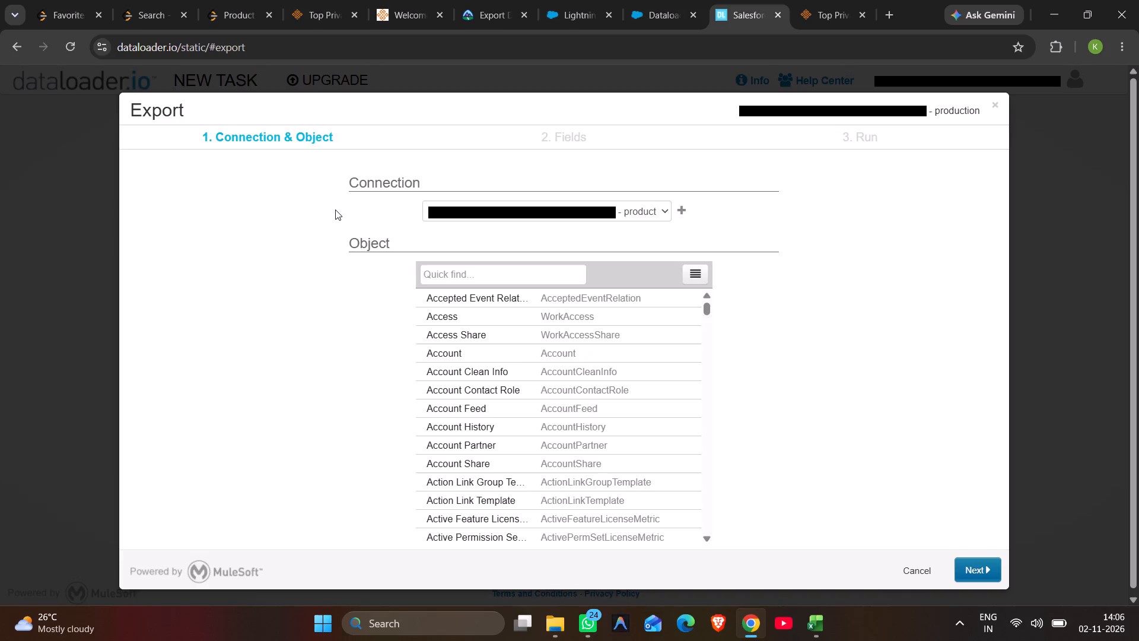
pyautogui.click(448, 344)
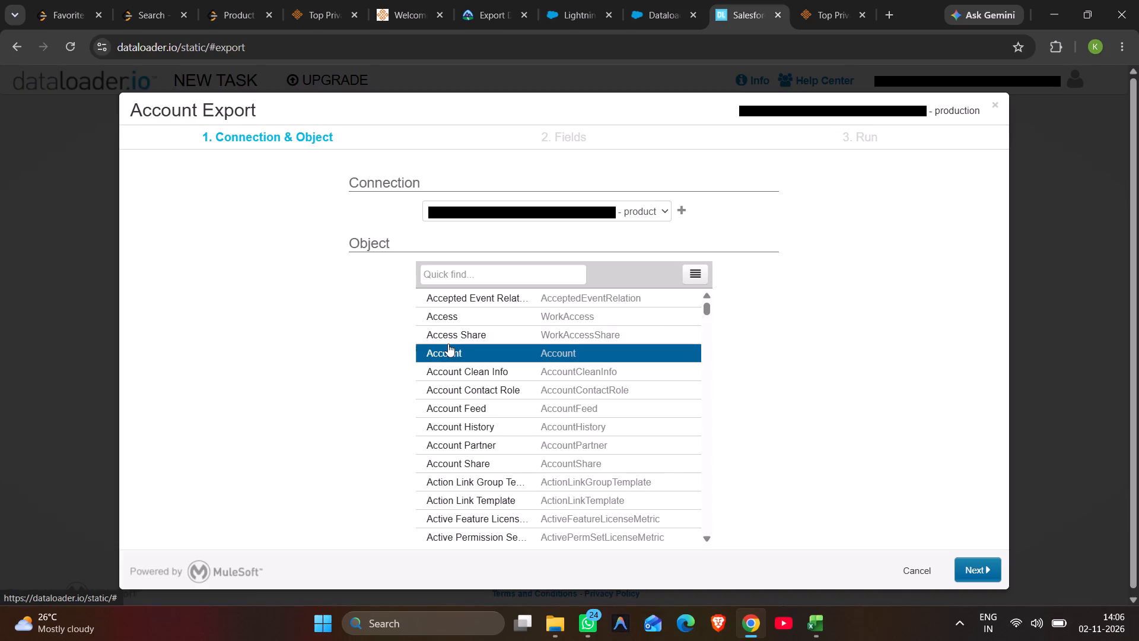
pyautogui.click(975, 572)
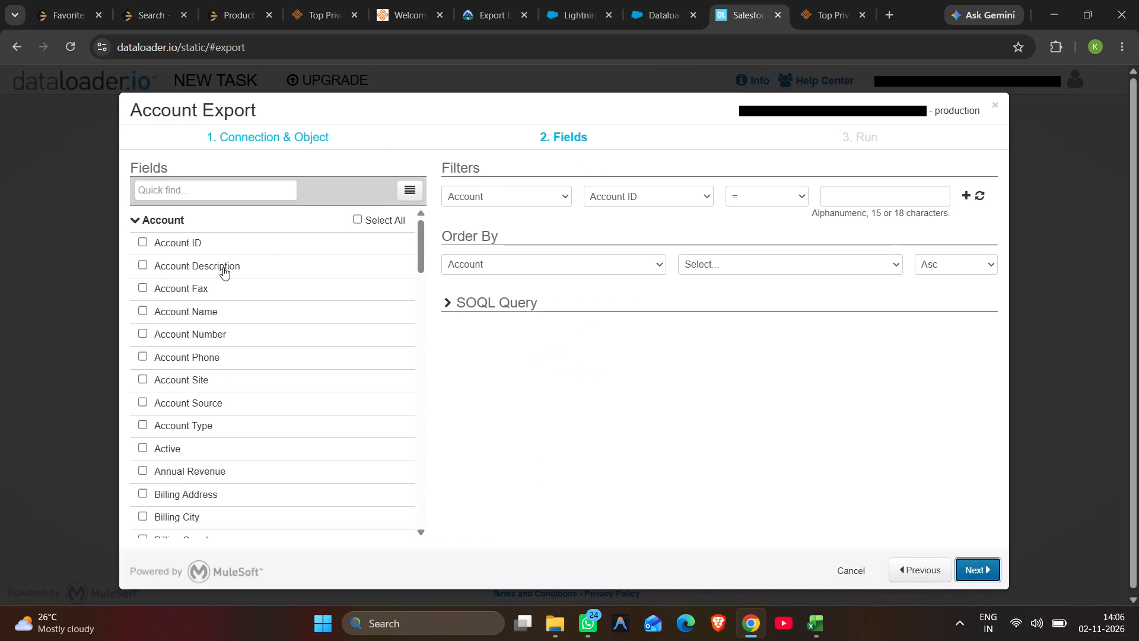
# Include the Account ID, Account Name and Account Site fields in the export.
pyautogui.click(229, 245)
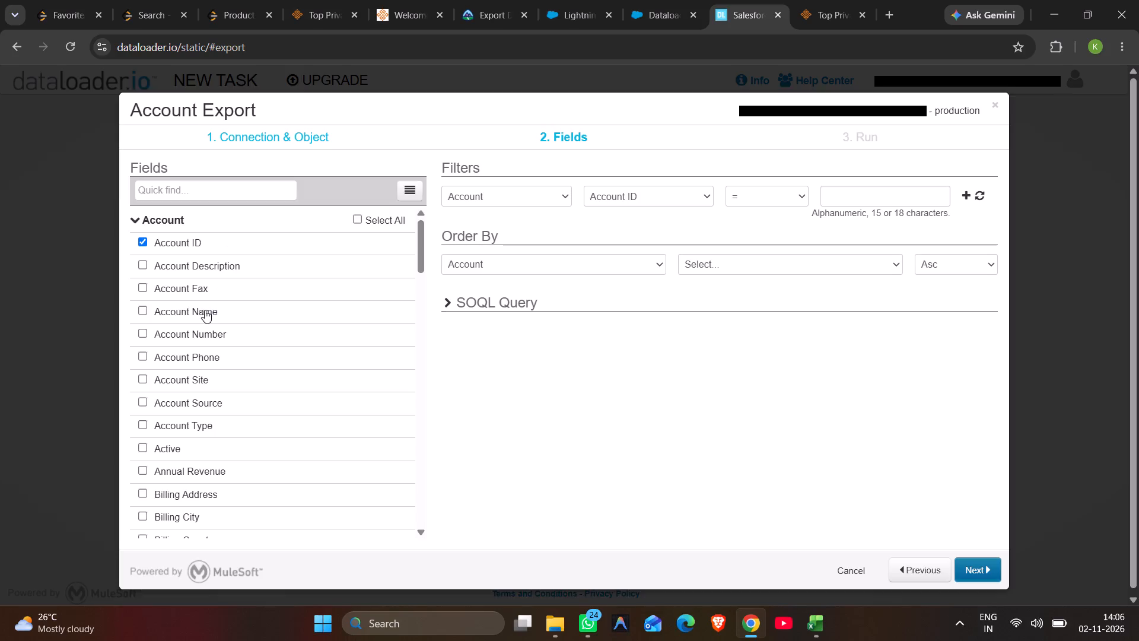
pyautogui.click(205, 310)
pyautogui.click(201, 375)
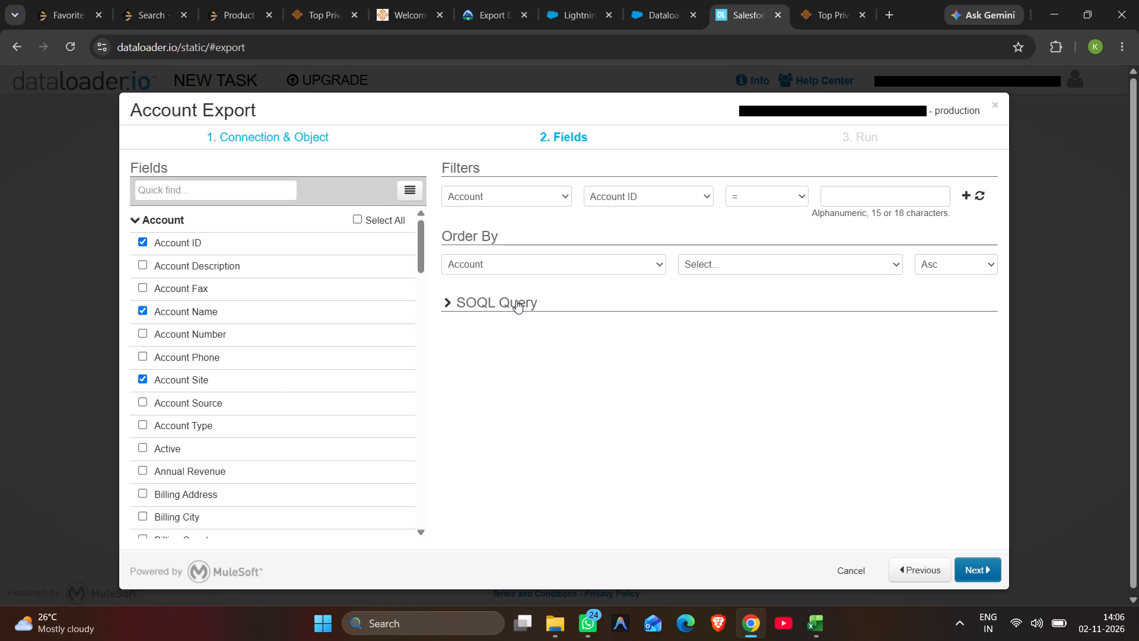
# Append the condition WHERE Type LIKE '%Customer%' to the generated SOQL query.
pyautogui.click(517, 299)
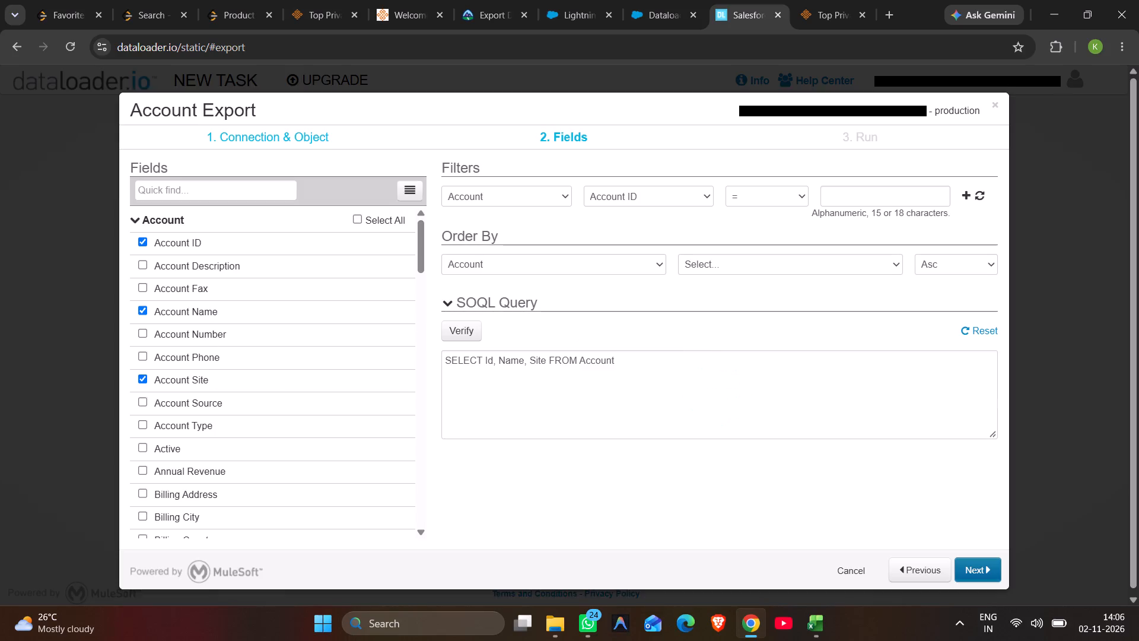
pyautogui.click(667, 363)
pyautogui.press('space')
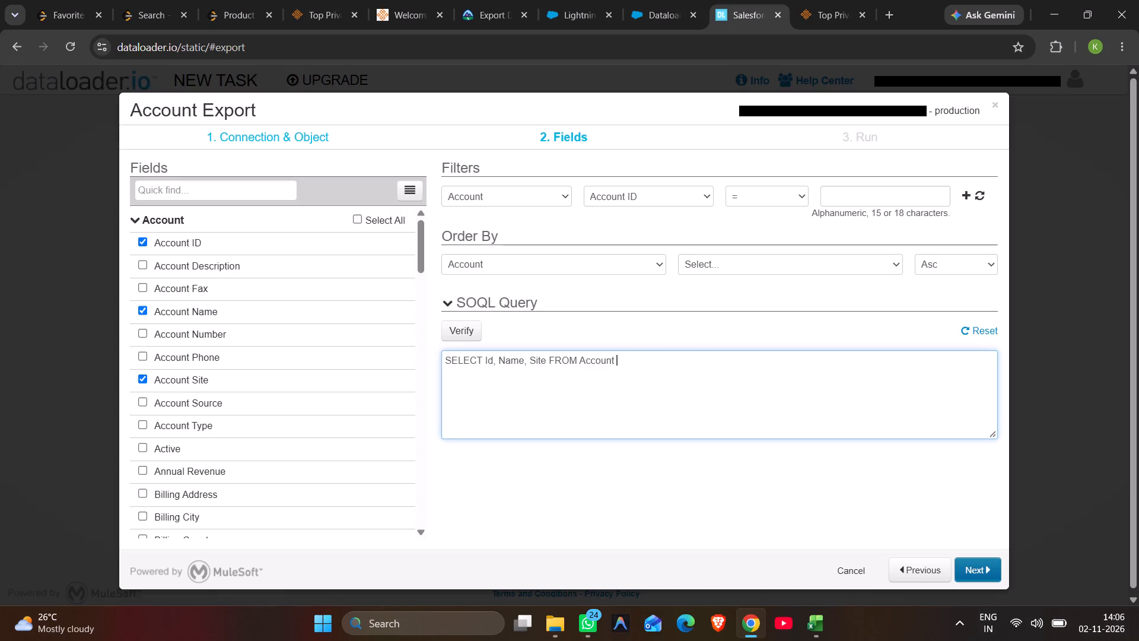
pyautogui.hotkey('ctrl', 'v')
# Accept the custom query, continue to the run summary, and save and run the Account Export task.
pyautogui.click(972, 570)
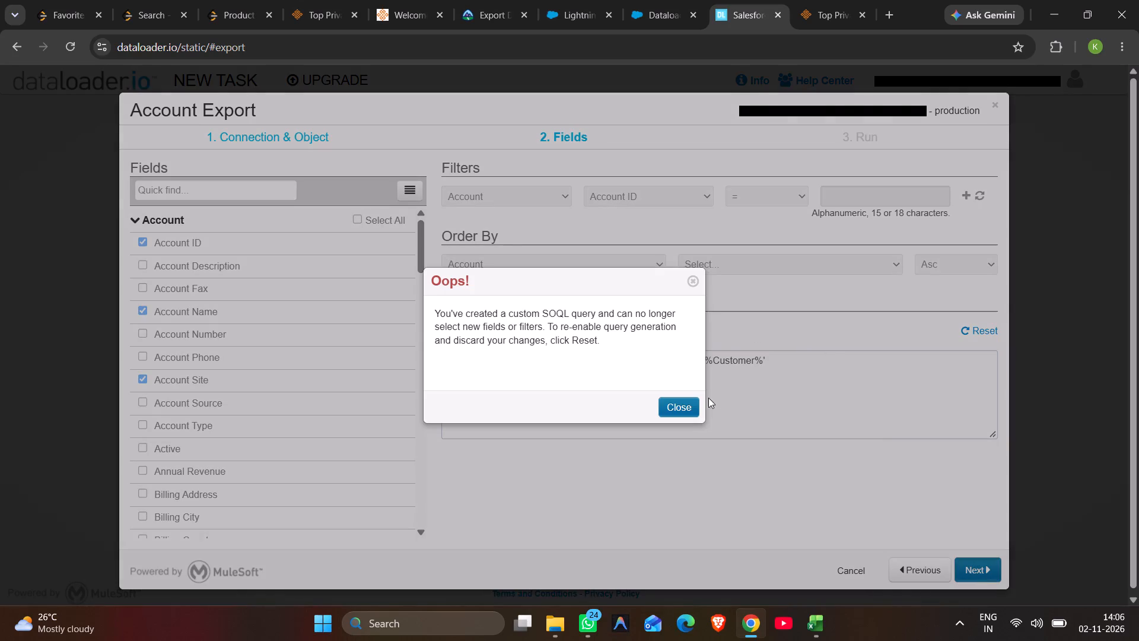
pyautogui.click(680, 400)
pyautogui.click(973, 575)
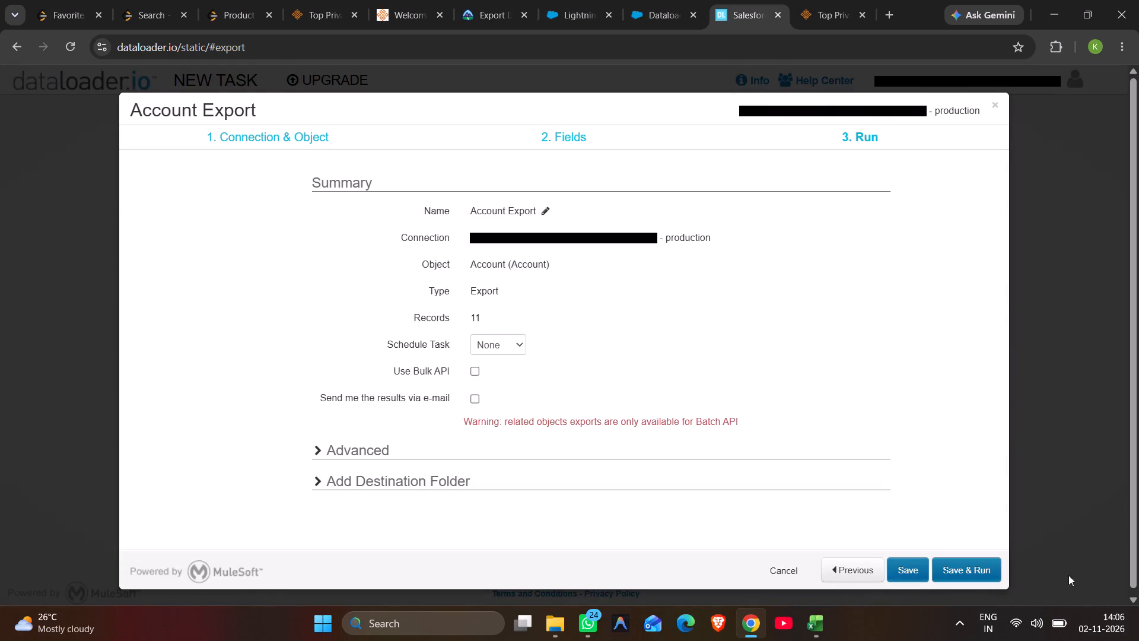
pyautogui.click(972, 575)
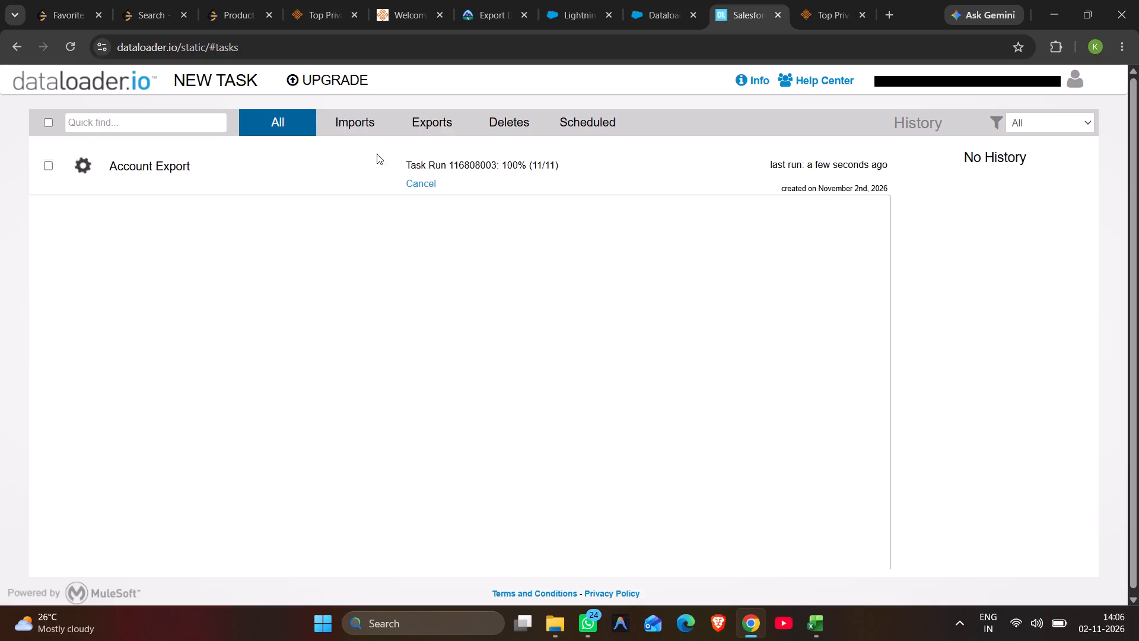
# Show only the export tasks and download the Account Export run's successful results.
pyautogui.click(446, 123)
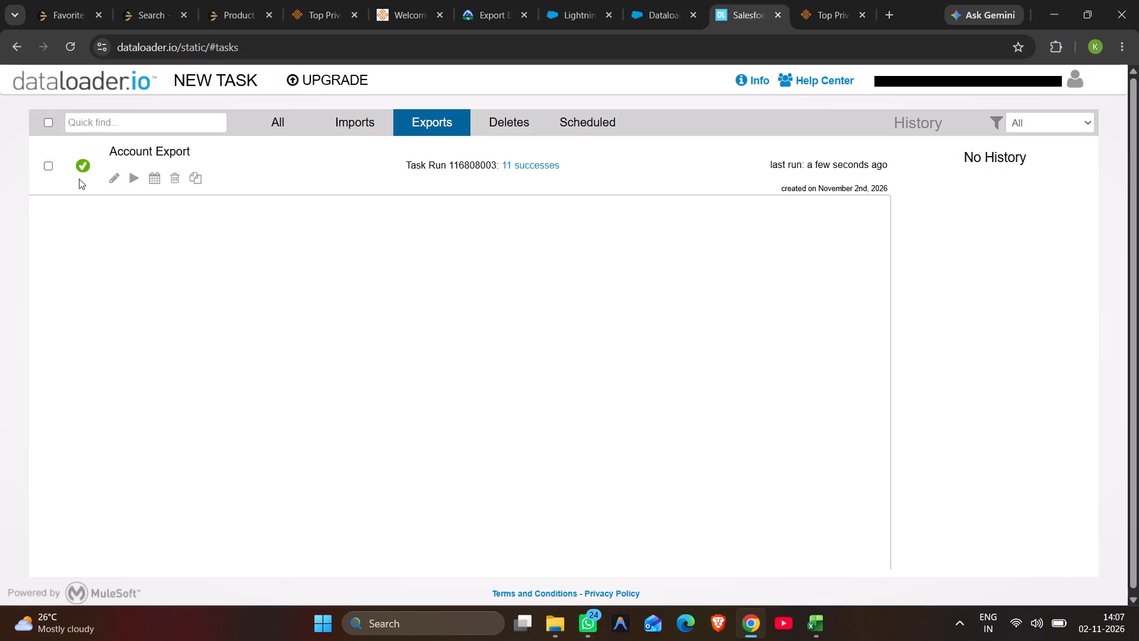
pyautogui.click(528, 163)
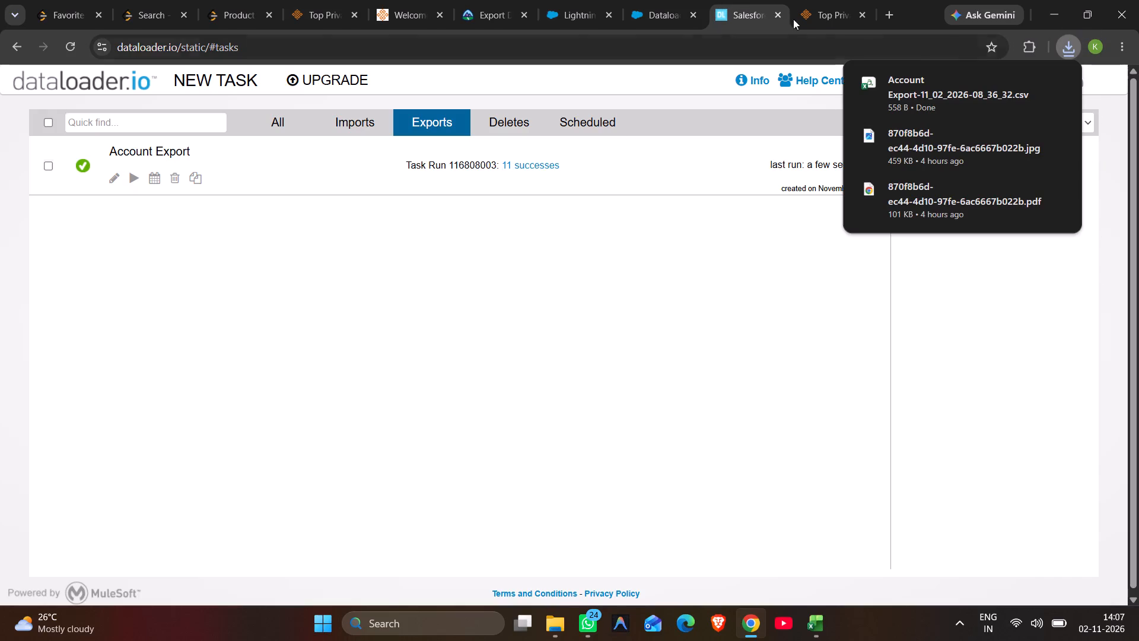
# Open the downloaded Account Export CSV in Excel, dismiss the data-loss notice and enlarge the sheet to view the records.
pyautogui.doubleClick(940, 94)
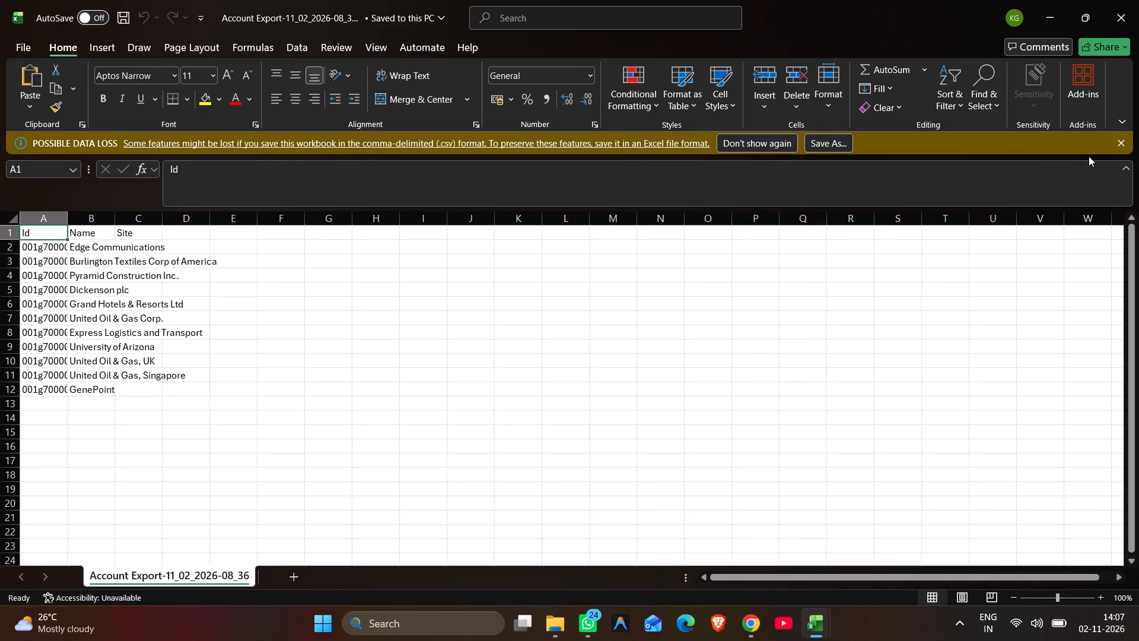
pyautogui.click(1118, 139)
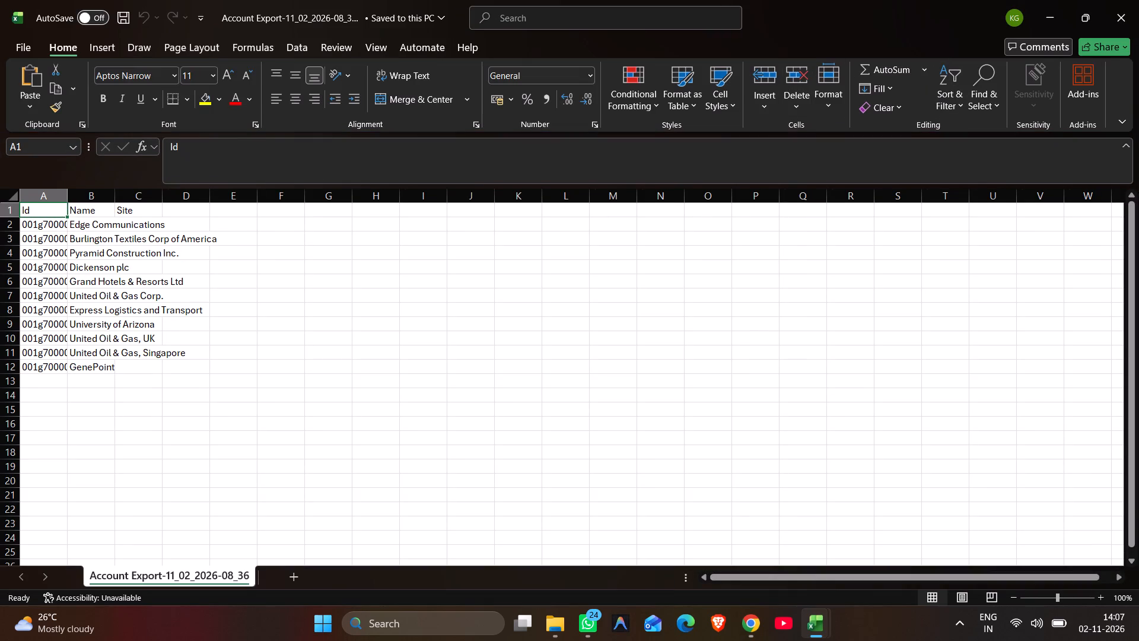
pyautogui.hscroll(2, 50, 285)
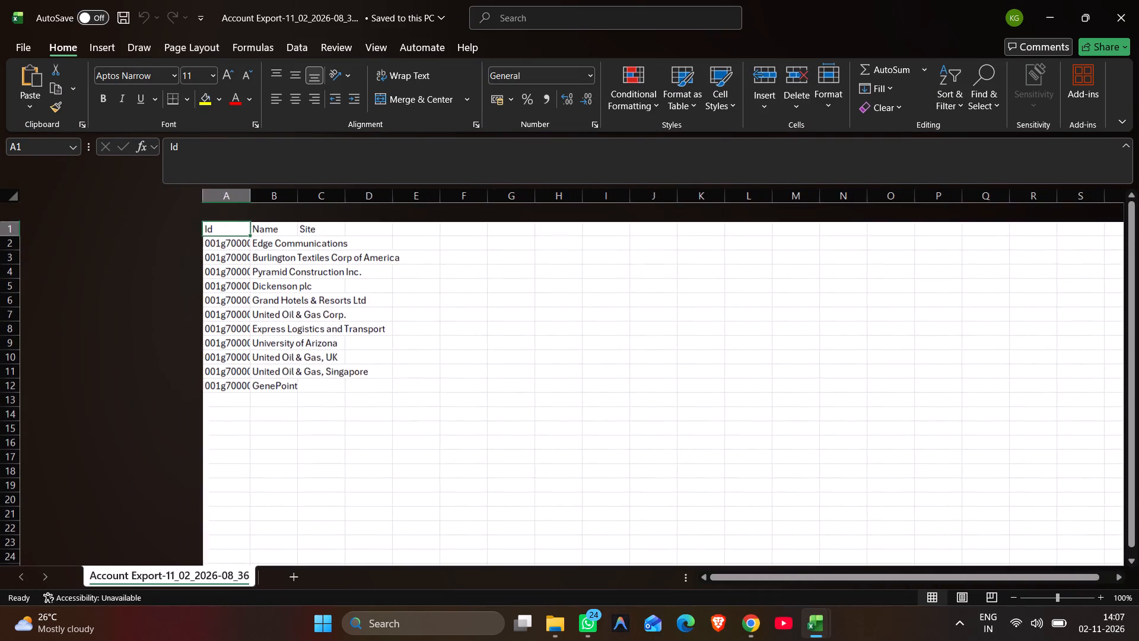
pyautogui.hscroll(1, 50, 285)
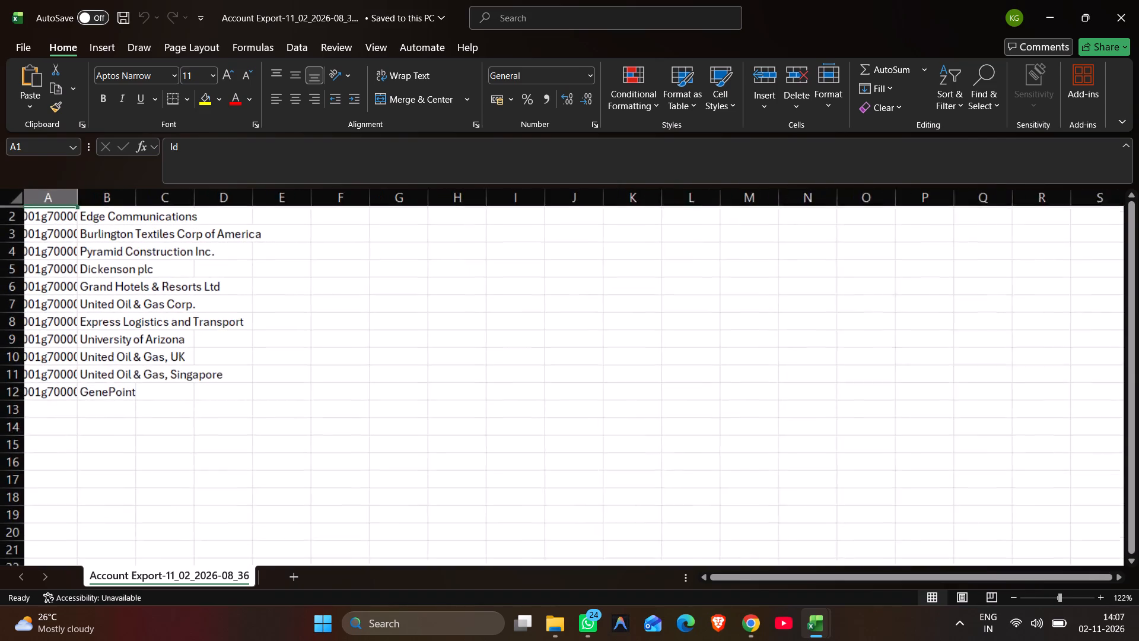
pyautogui.hscroll(1, 42, 272)
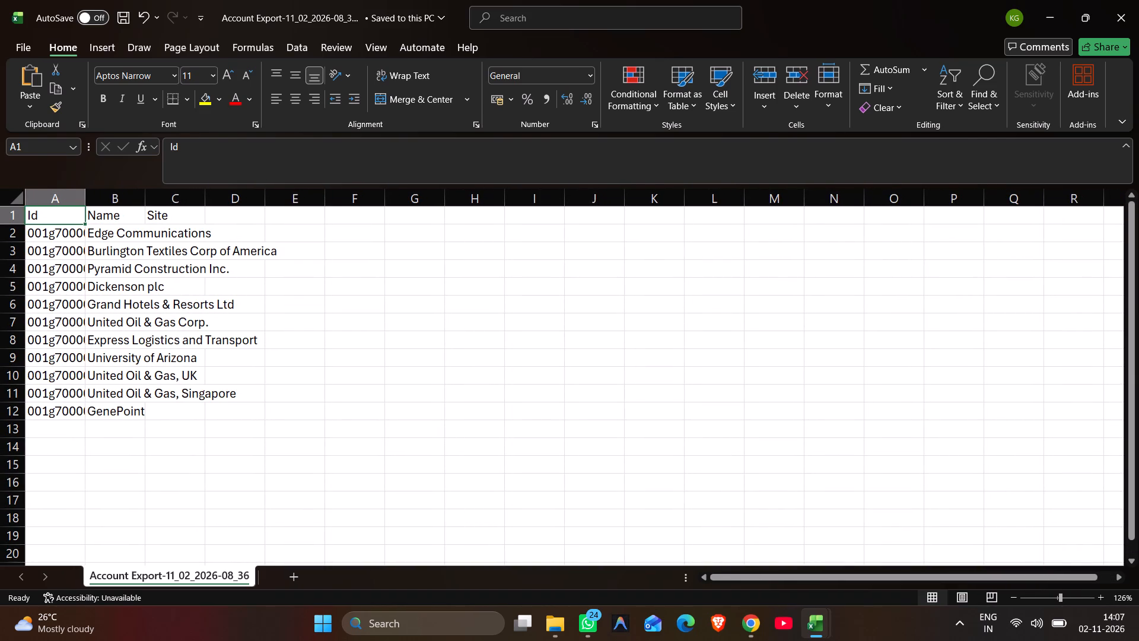
# Sort the account names in range B2:D12 in ascending A to Z order.
pyautogui.click(91, 237)
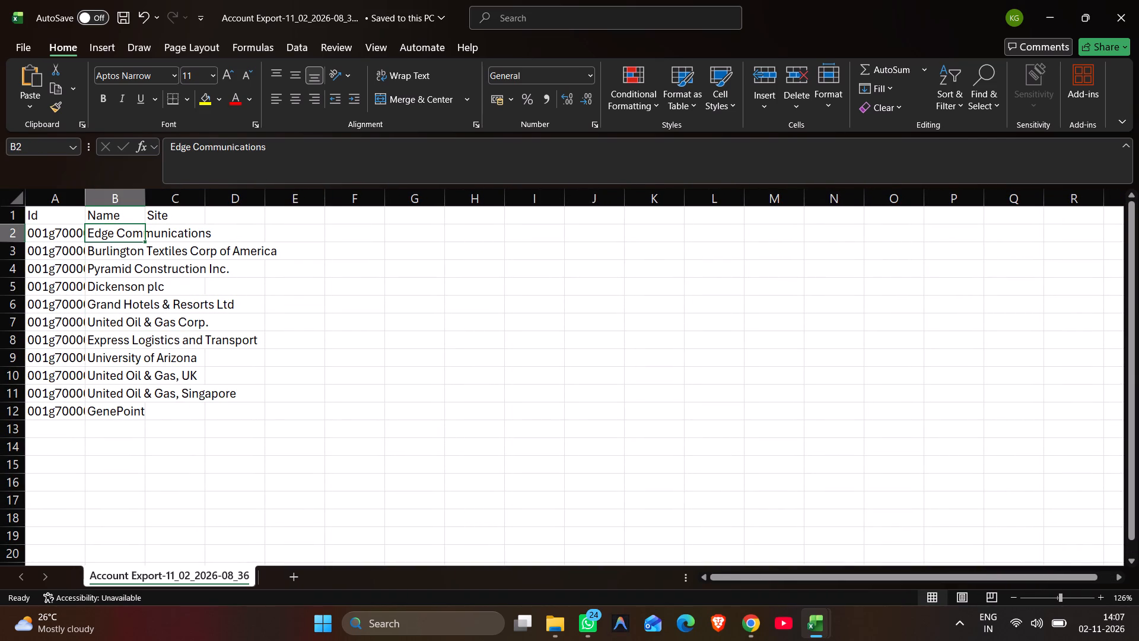
pyautogui.moveTo(89, 233); pyautogui.dragTo(235, 407)
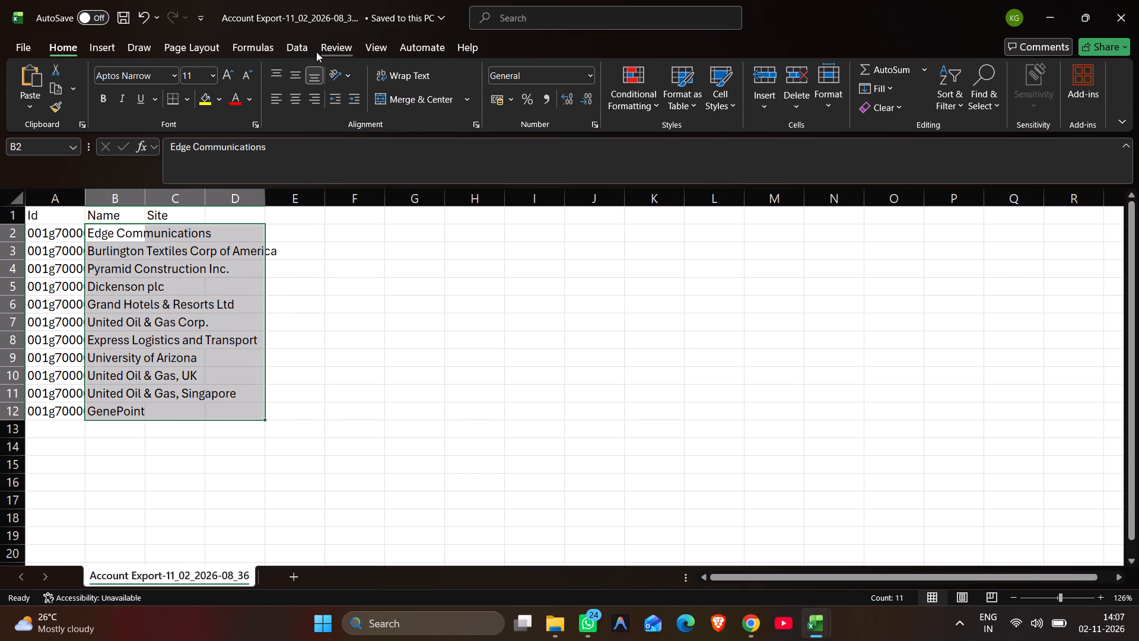
pyautogui.click(307, 287)
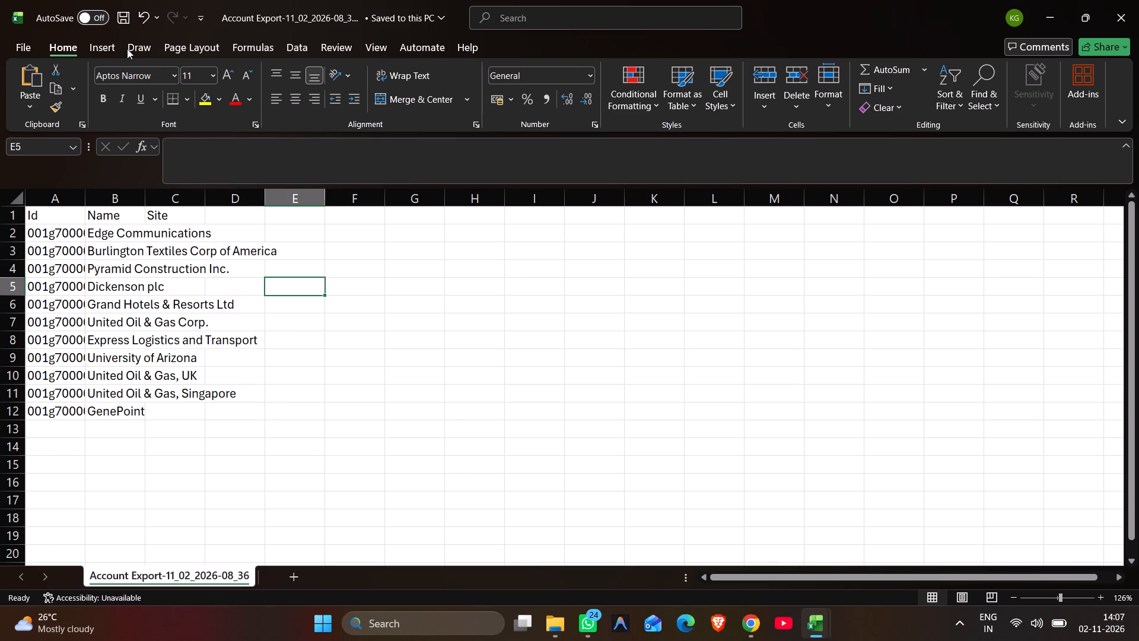
pyautogui.click(109, 47)
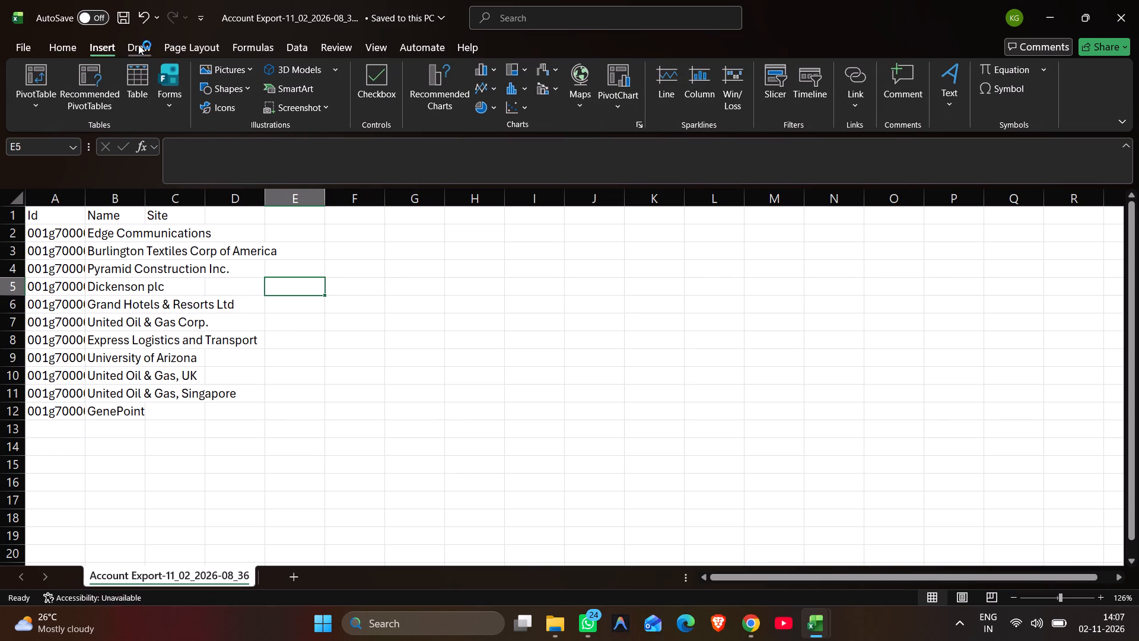
pyautogui.click(138, 45)
pyautogui.click(198, 41)
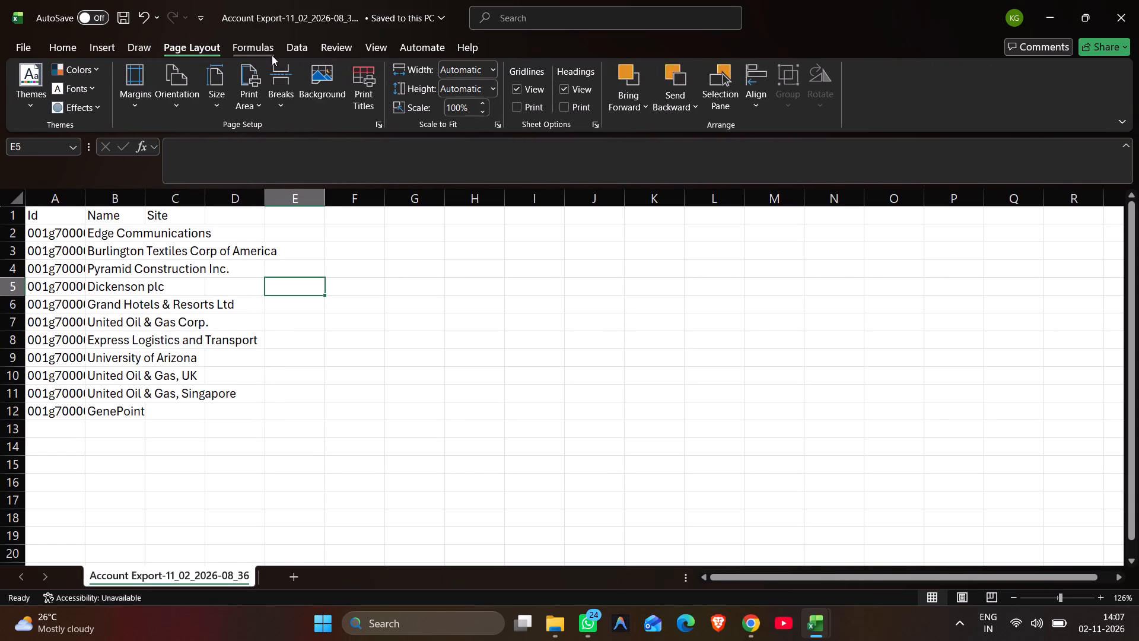
pyautogui.click(259, 44)
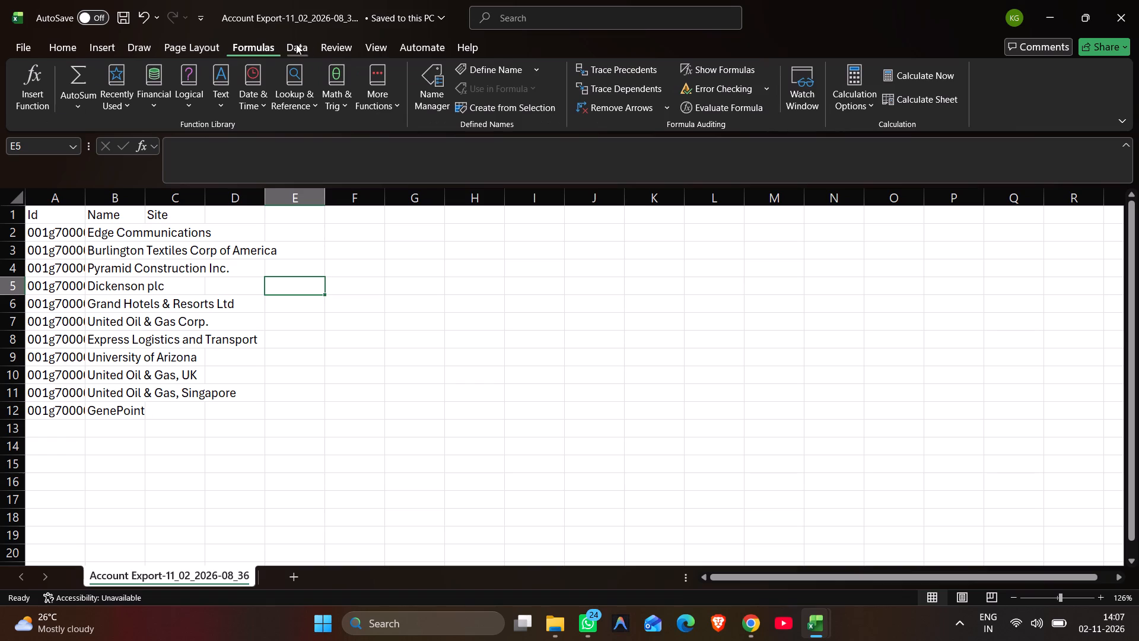
pyautogui.click(307, 44)
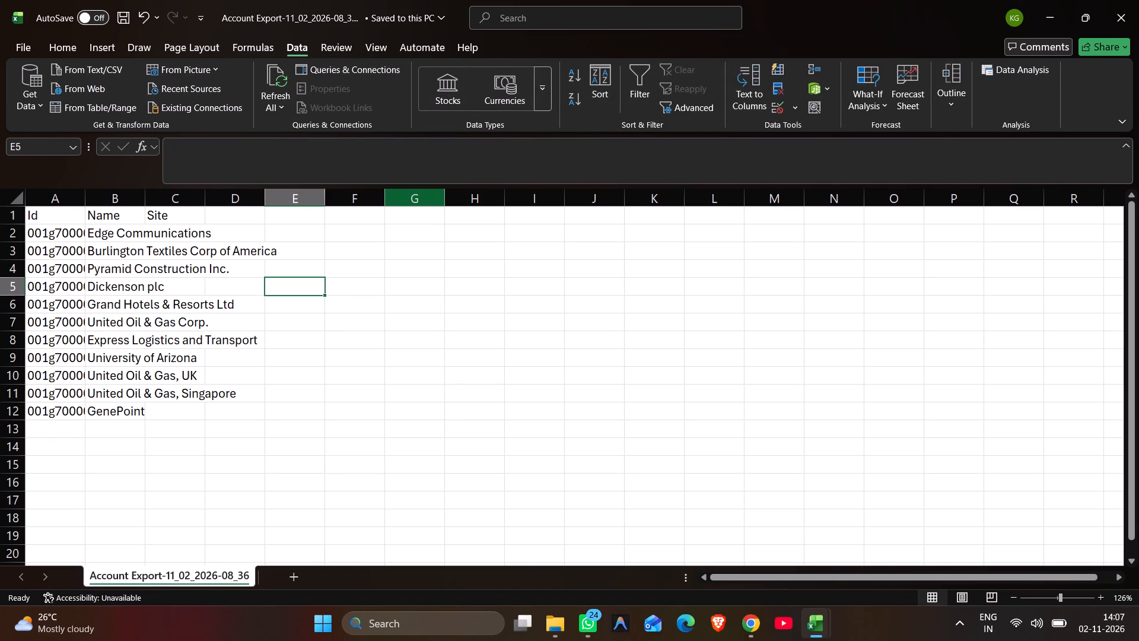
pyautogui.moveTo(88, 234); pyautogui.dragTo(232, 391)
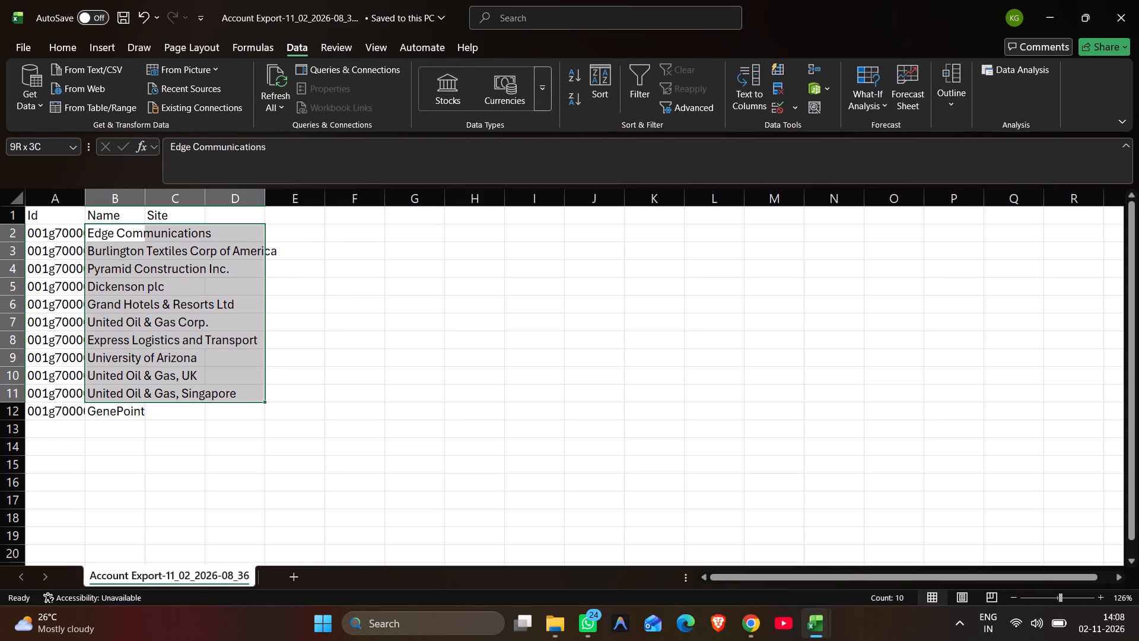
pyautogui.moveTo(232, 391); pyautogui.dragTo(230, 407)
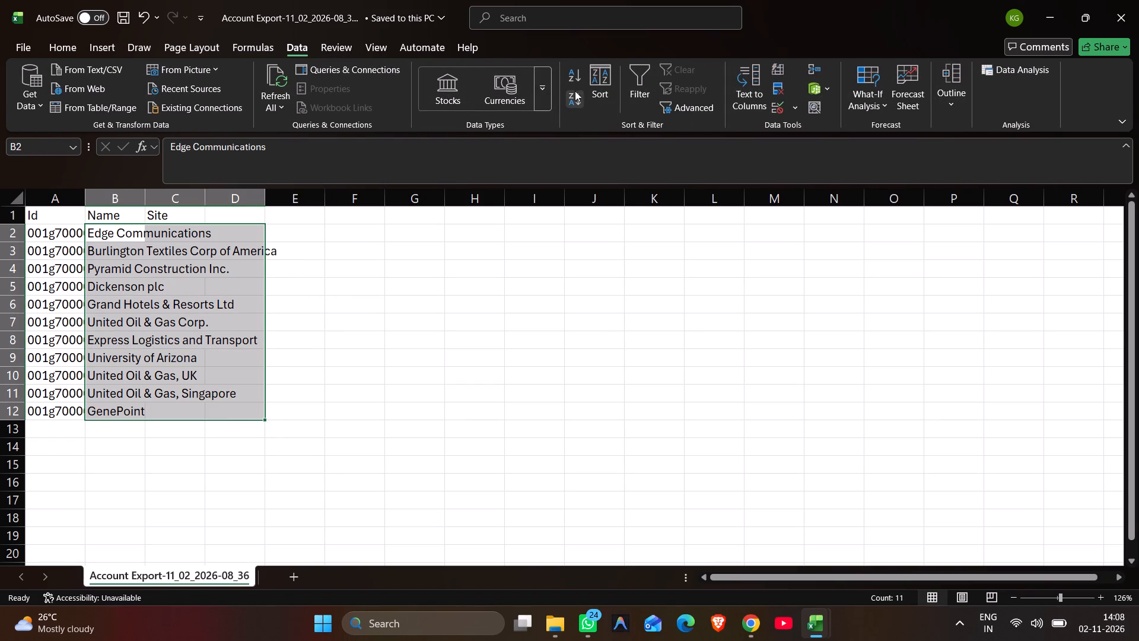
pyautogui.click(571, 76)
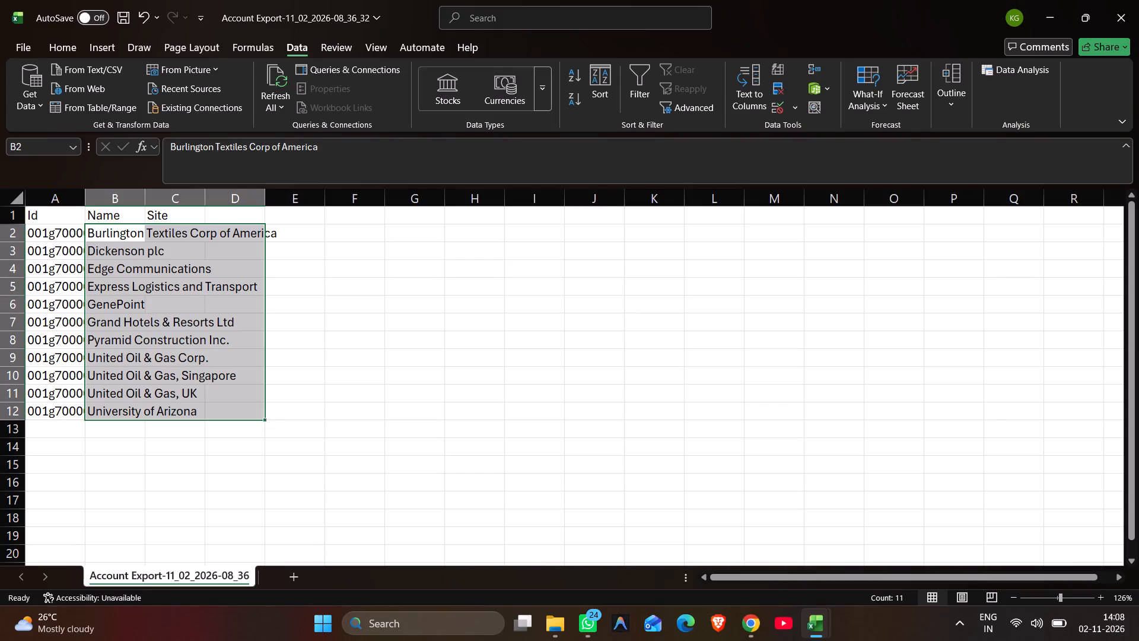
# Open the Save As options for the sorted Account Export workbook.
pyautogui.click(17, 49)
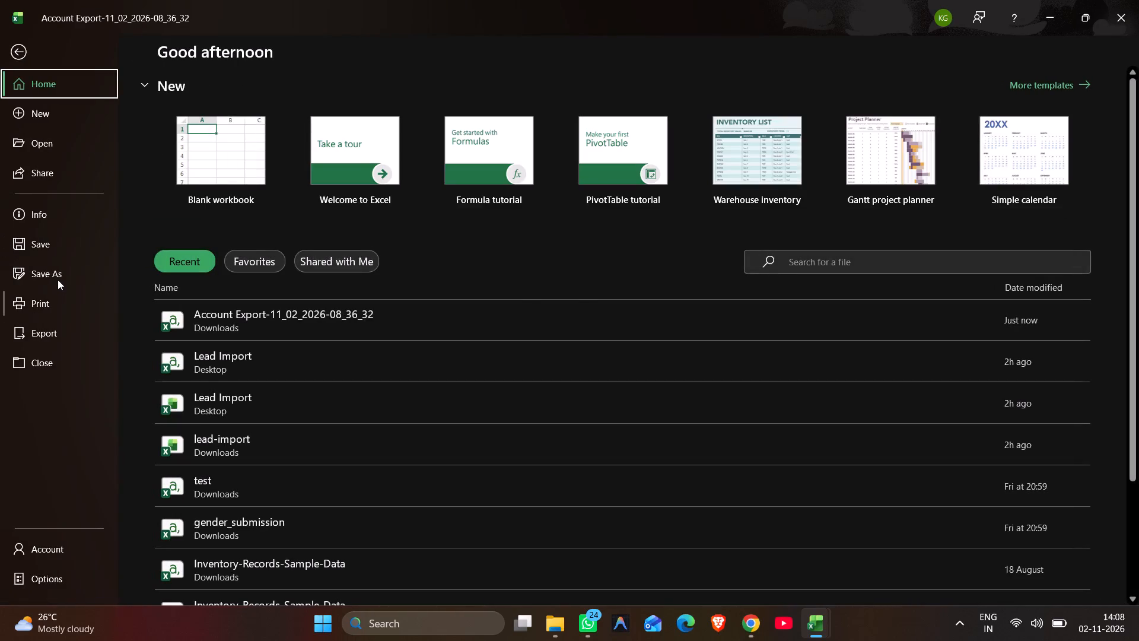
pyautogui.click(58, 274)
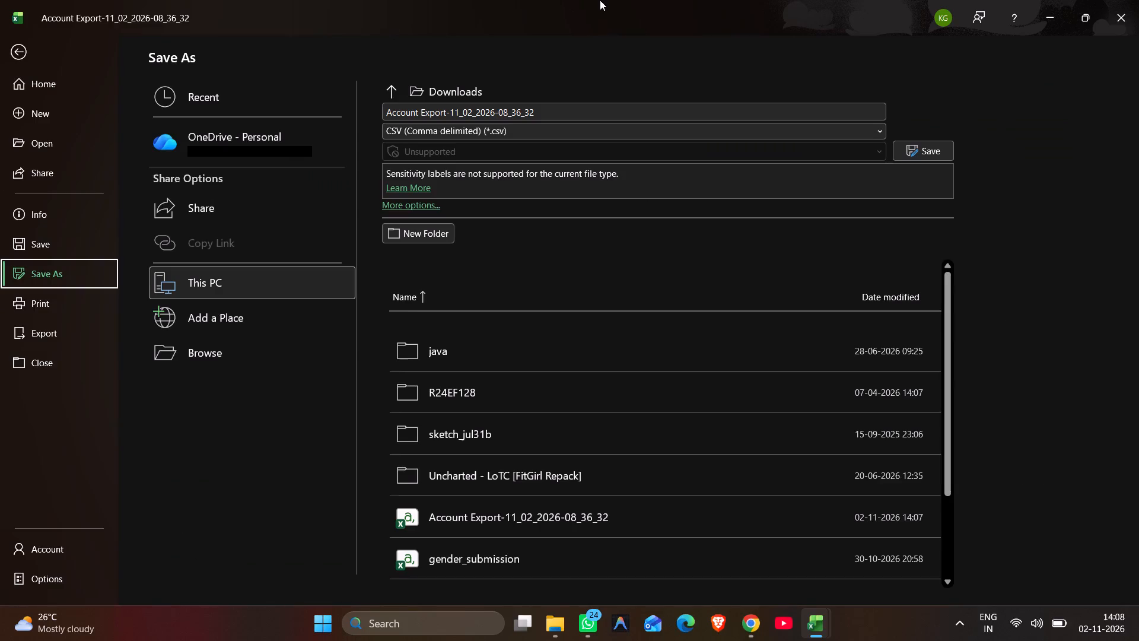
# Save the sorted workbook in Downloads as CSV (Comma delimited) under its current name, replacing the existing Account Export file.
pyautogui.click(947, 154)
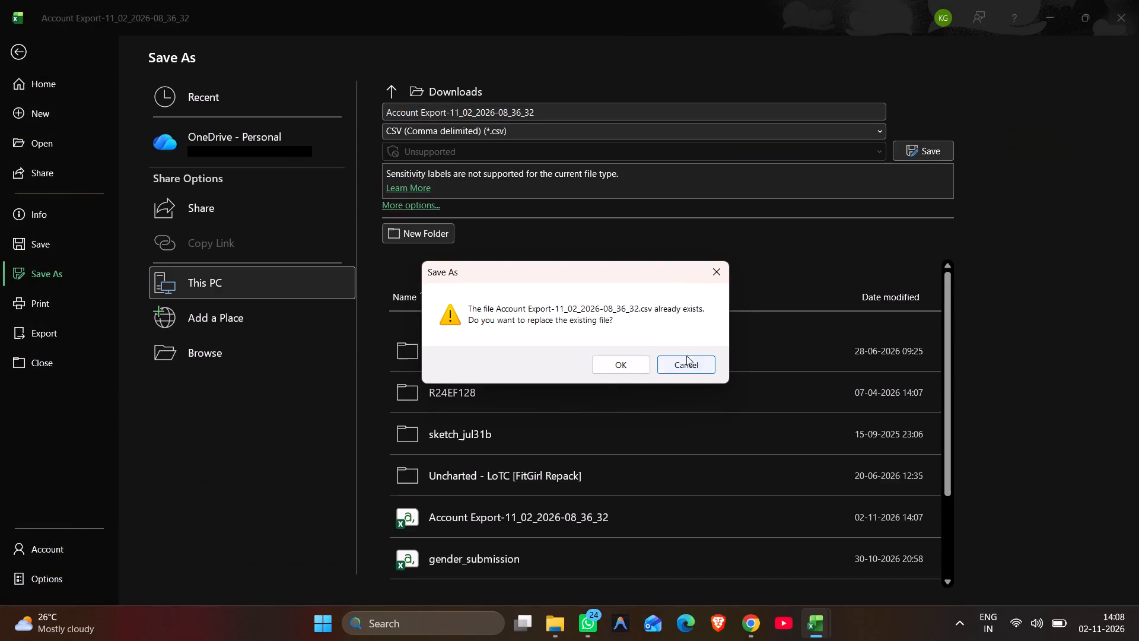
pyautogui.click(611, 368)
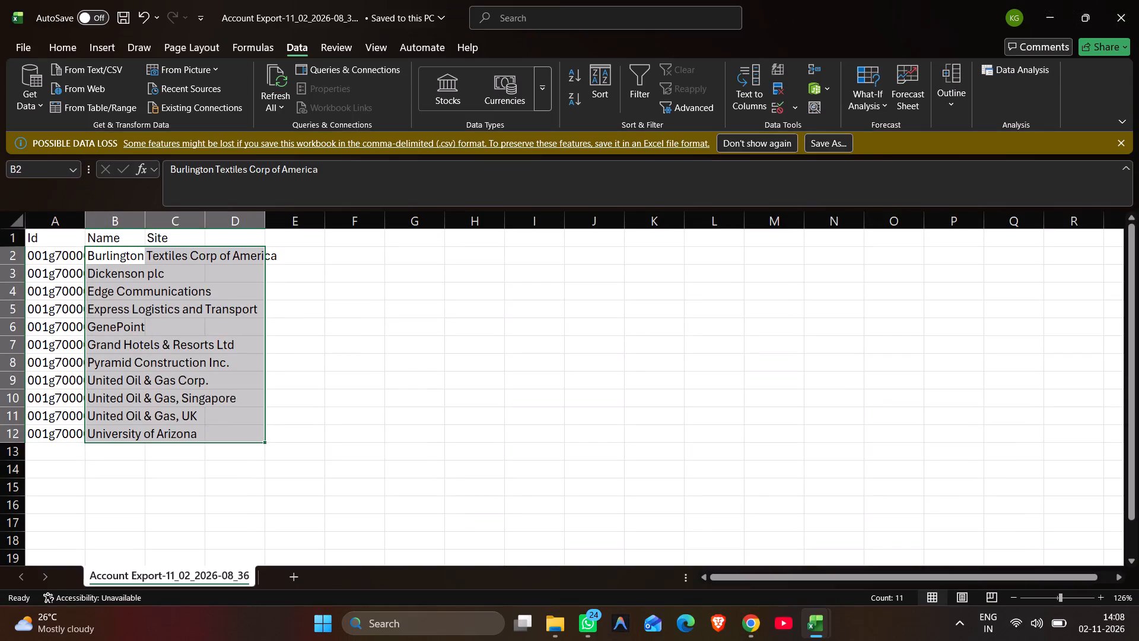
# Switch back to the dataloader.io tasks page in Chrome.
pyautogui.click(753, 624)
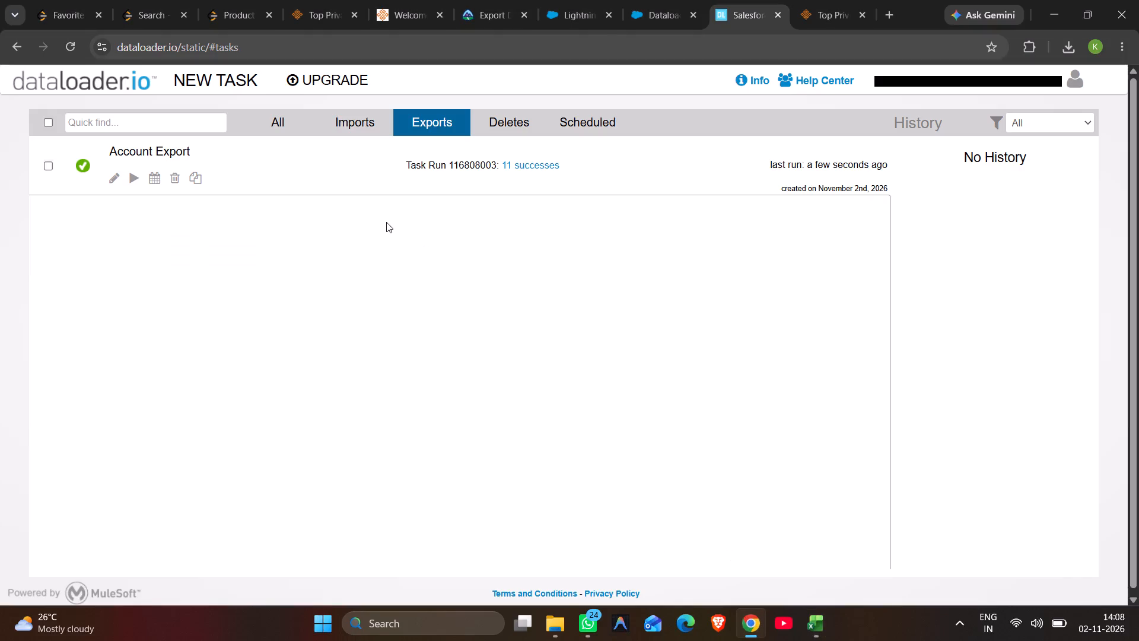
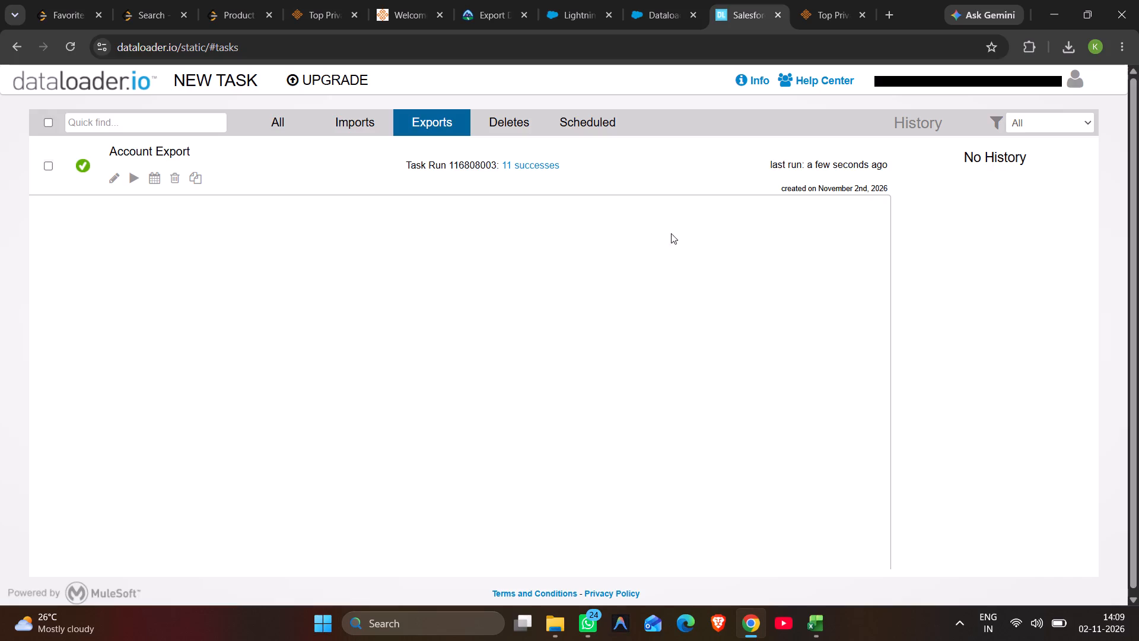
# Review the Trailhead instructions for sorting and saving the exported CSV, checking them against the Account Export task in dataloader.io.
pyautogui.click(487, 0)
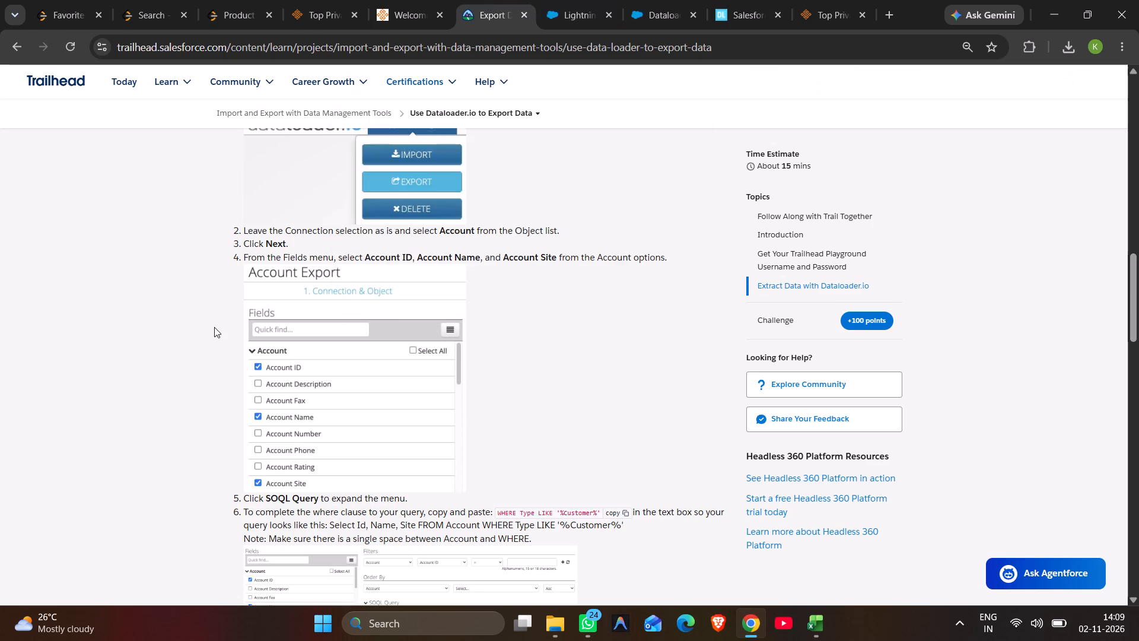
pyautogui.scroll(-6, 214, 327)
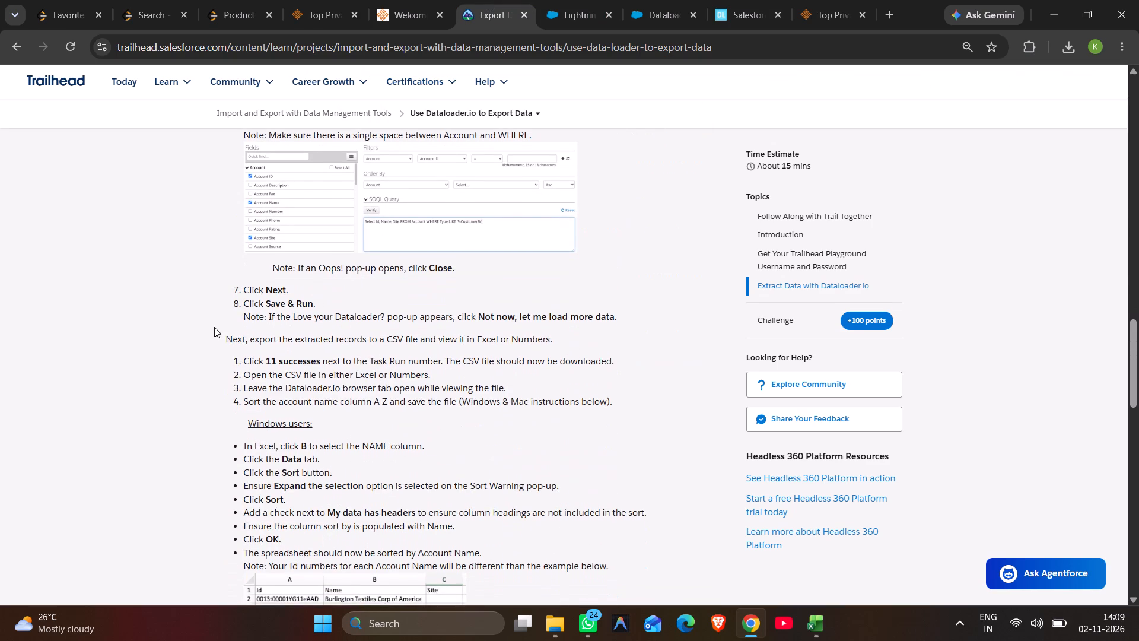
pyautogui.scroll(-1, 214, 327)
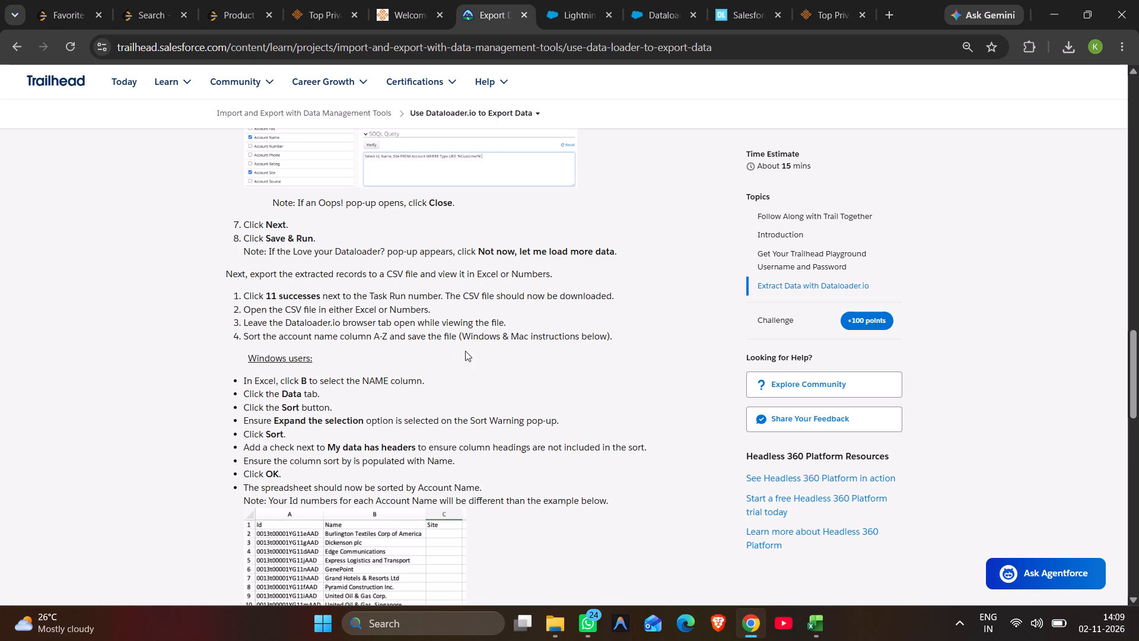
pyautogui.scroll(-1, 467, 351)
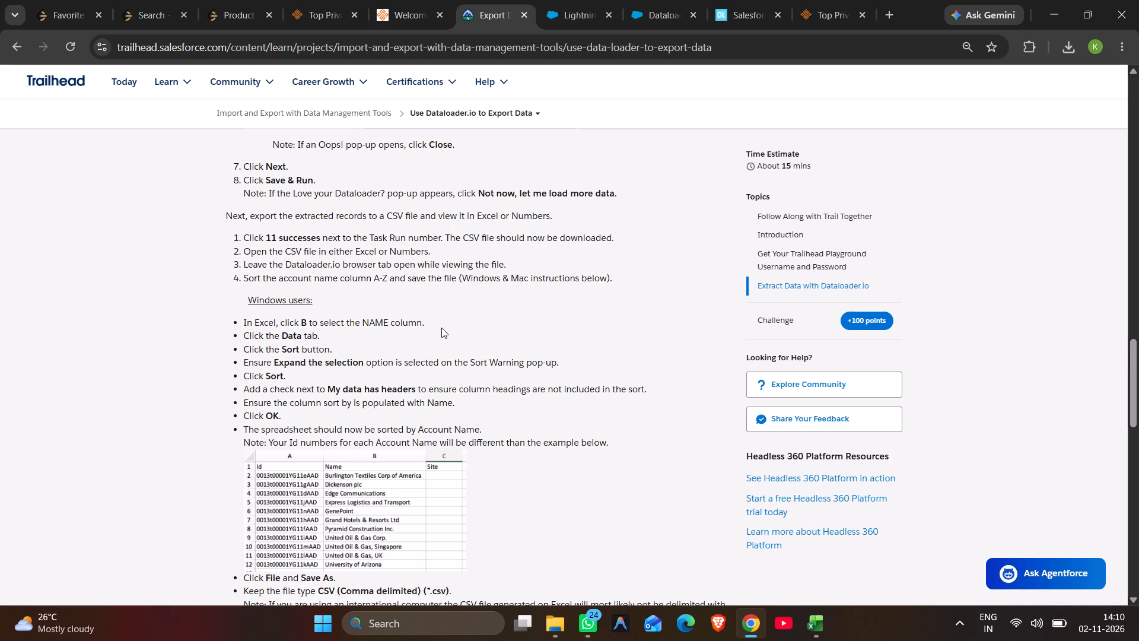
pyautogui.scroll(-2, 441, 328)
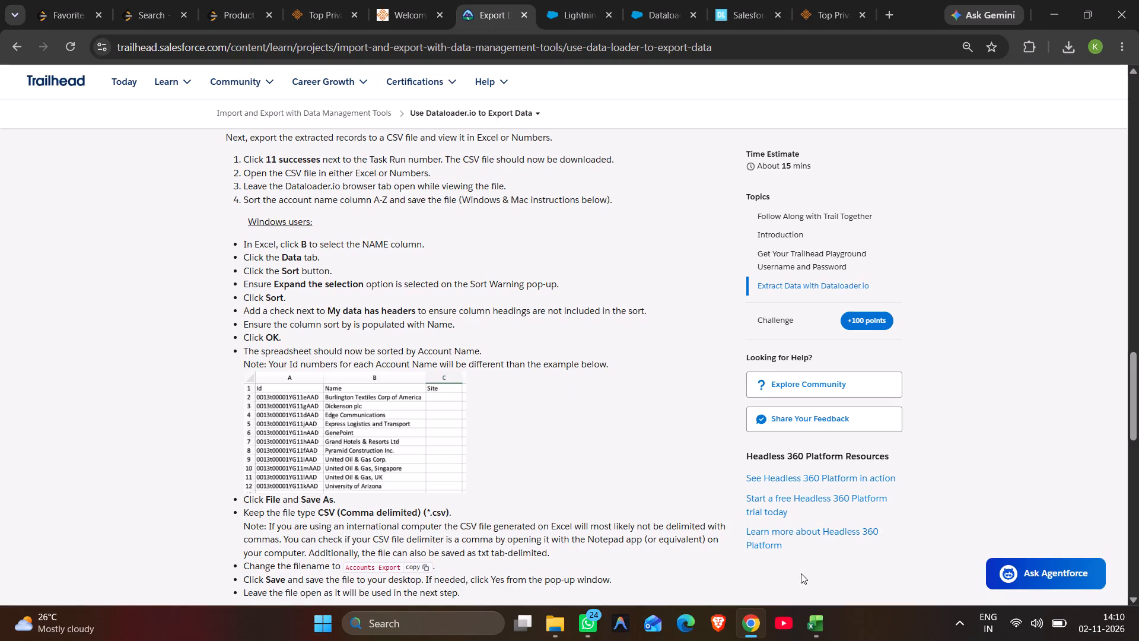
pyautogui.click(745, 7)
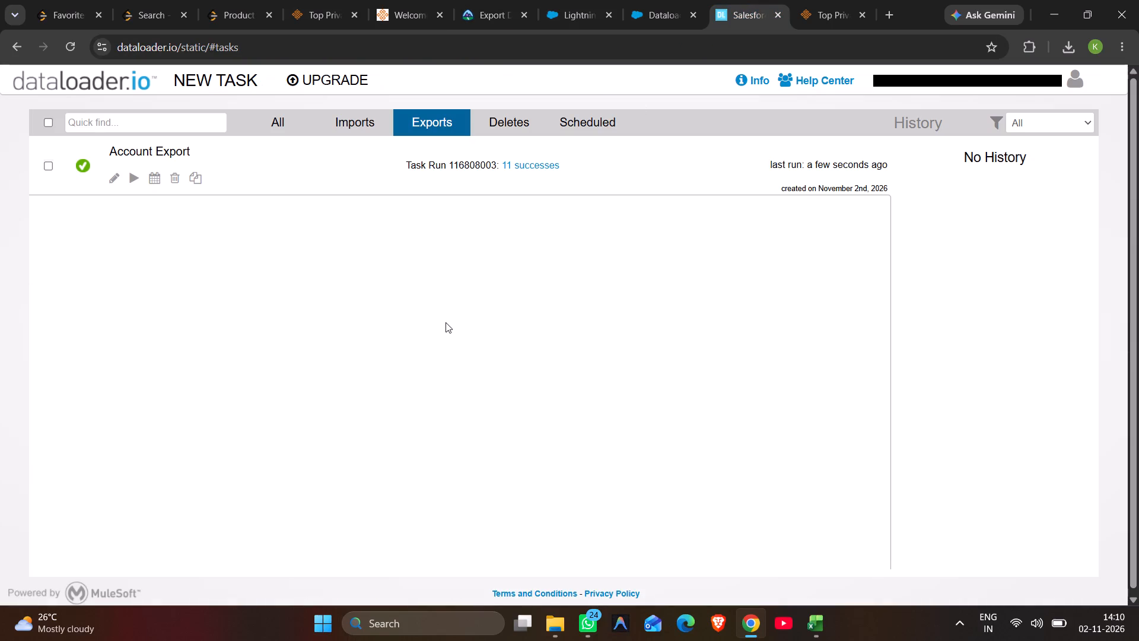
pyautogui.scroll(1, 601, 304)
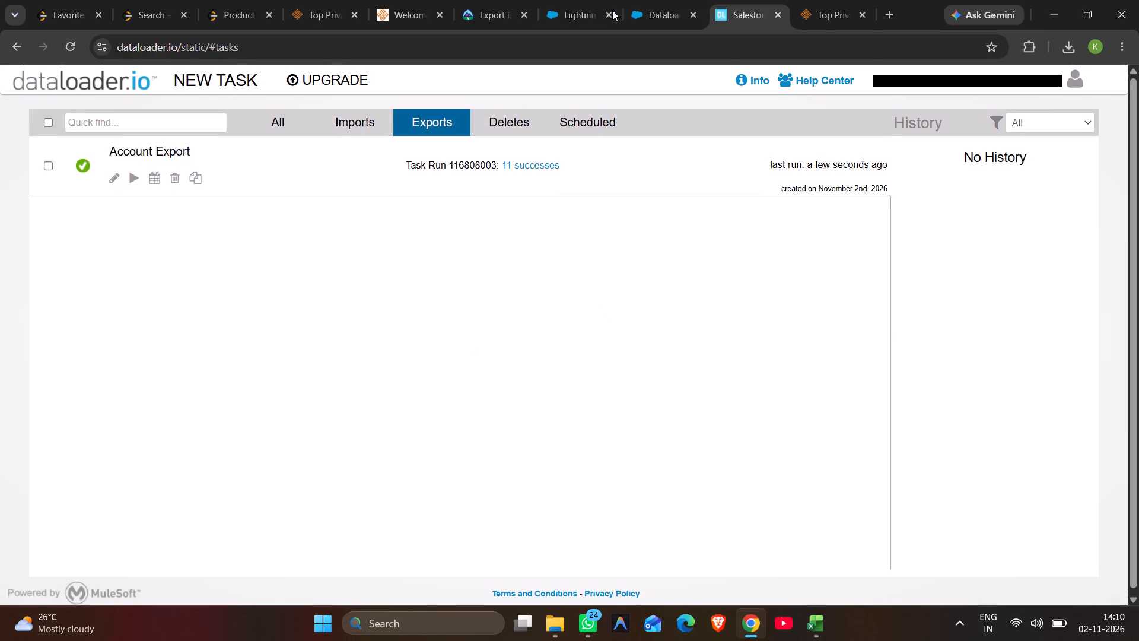
pyautogui.click(492, 12)
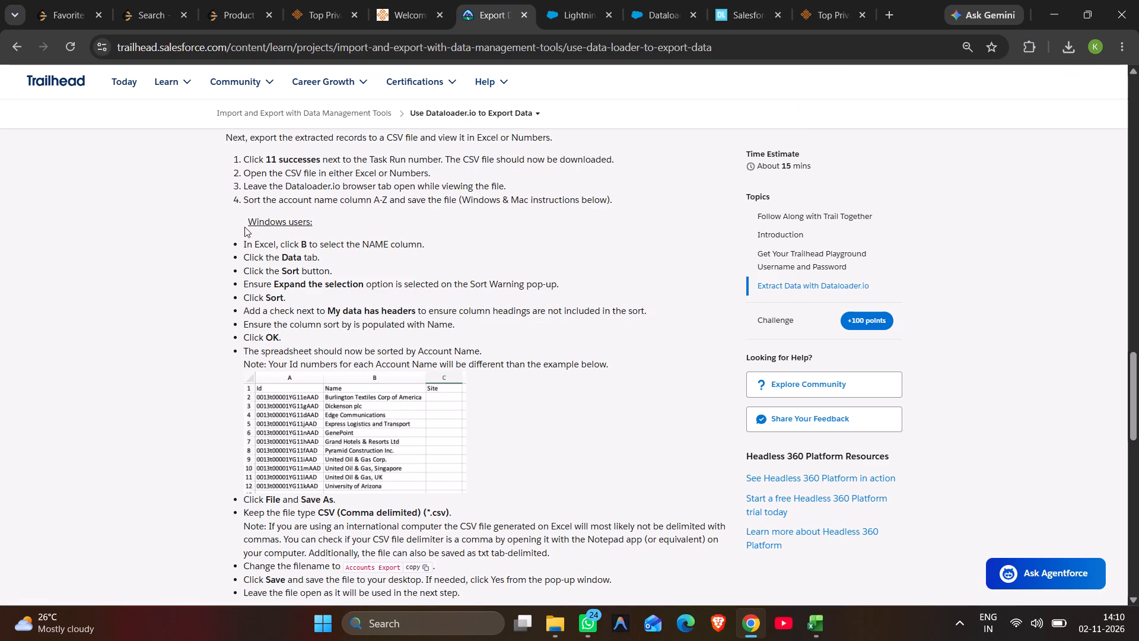
# Copy the file name Accounts Export from the Windows users' save instructions on the Trailhead page.
pyautogui.scroll(-1, 250, 239)
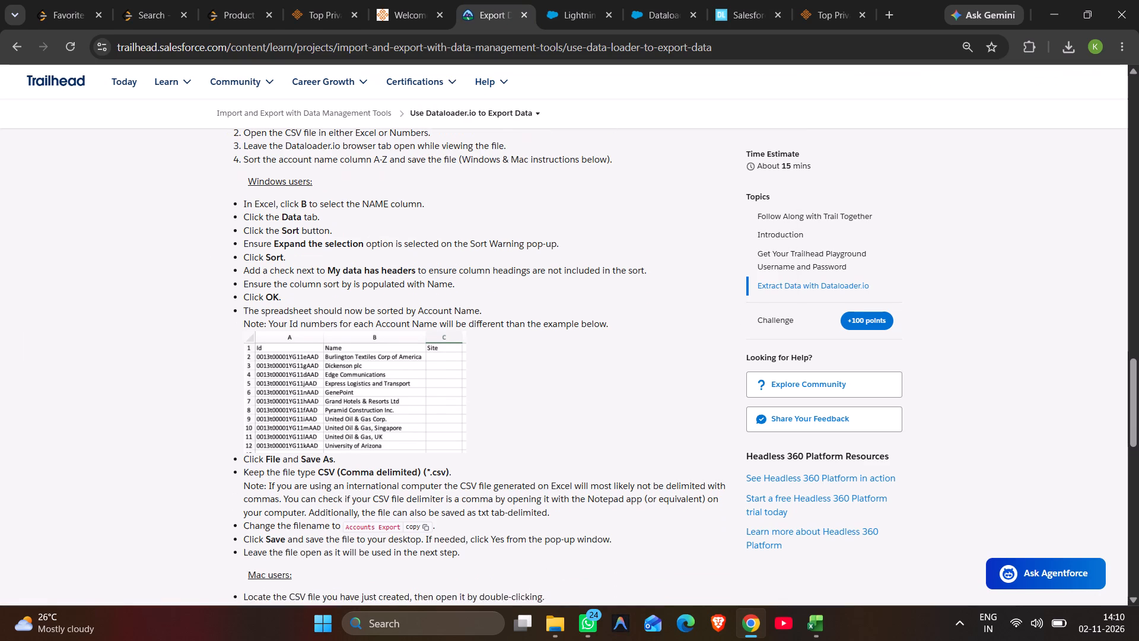
pyautogui.scroll(-2, 250, 239)
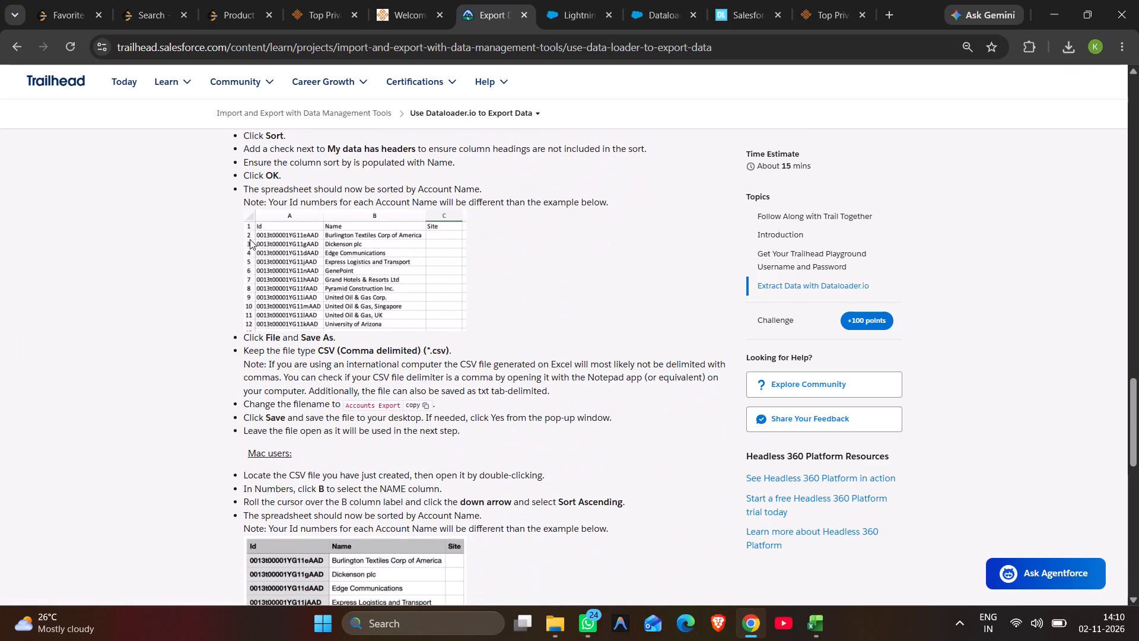
pyautogui.click(418, 403)
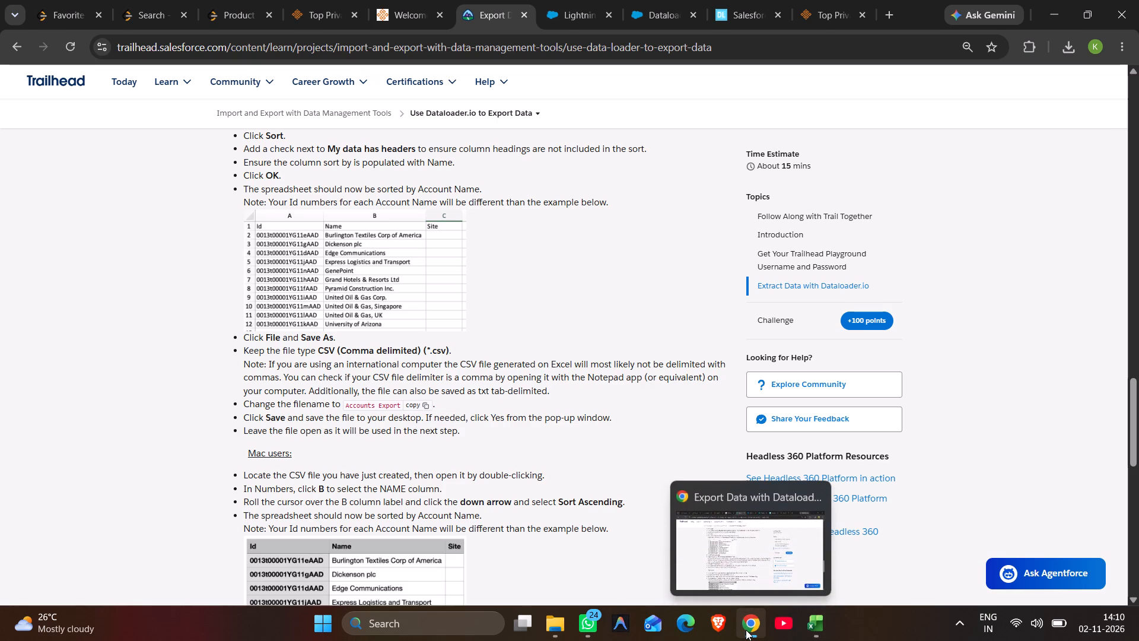
# Rename the downloaded Account Export CSV in the Downloads folder as Accounts Export, closing the Account Export and Lead Import workbooks in Excel.
pyautogui.click(555, 629)
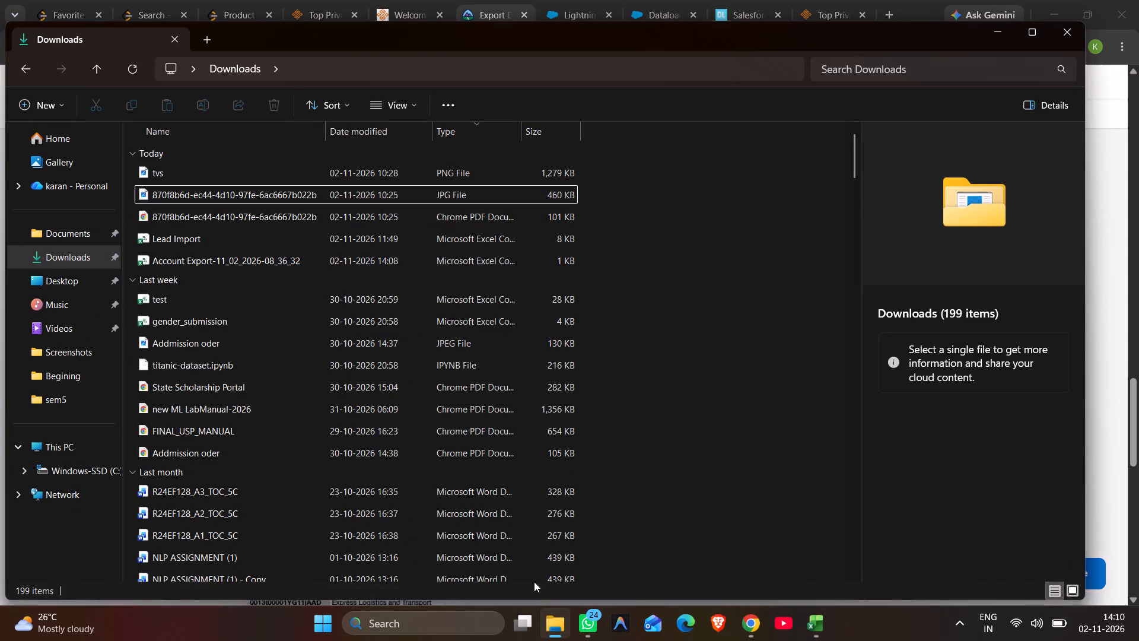
pyautogui.rightClick(264, 264)
pyautogui.click(387, 210)
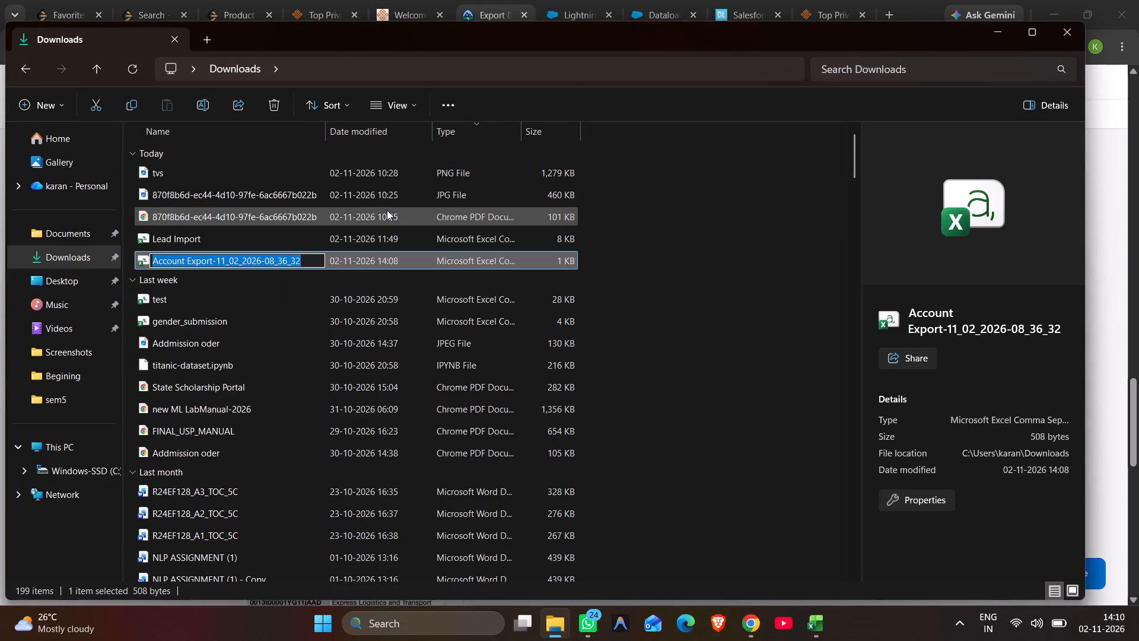
pyautogui.hotkey('ctrl', 'v')
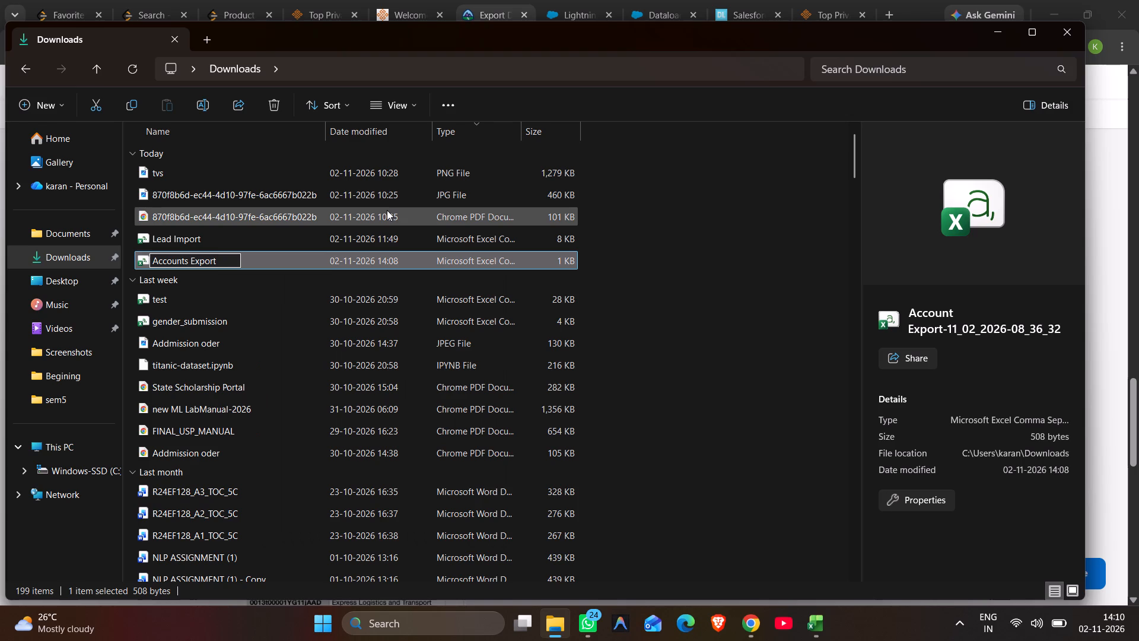
pyautogui.press('Return')
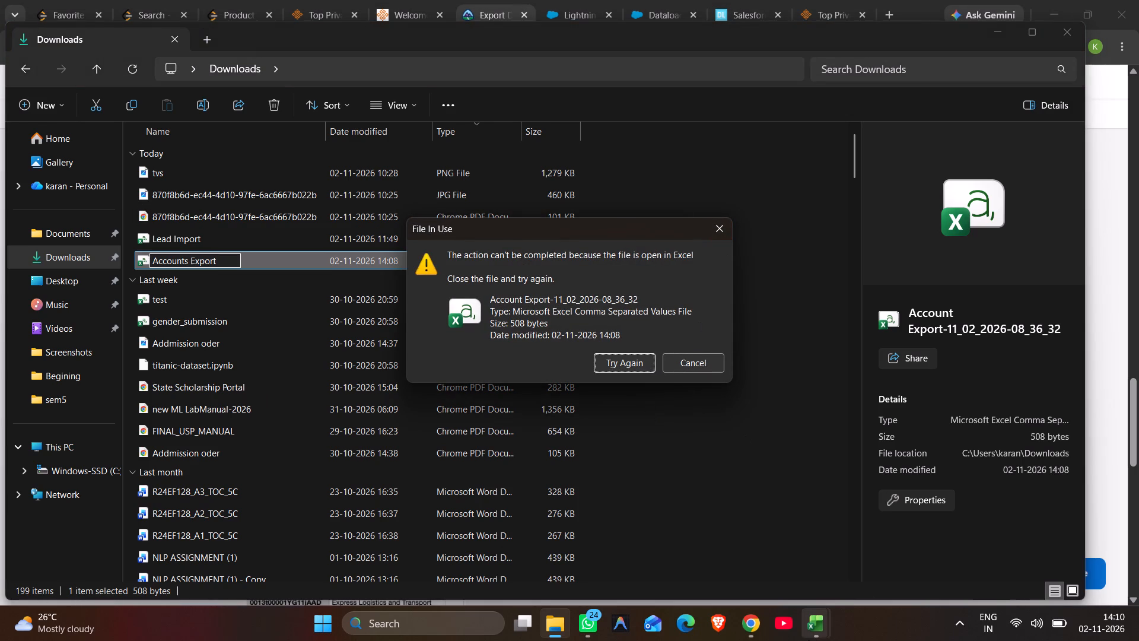
pyautogui.click(959, 495)
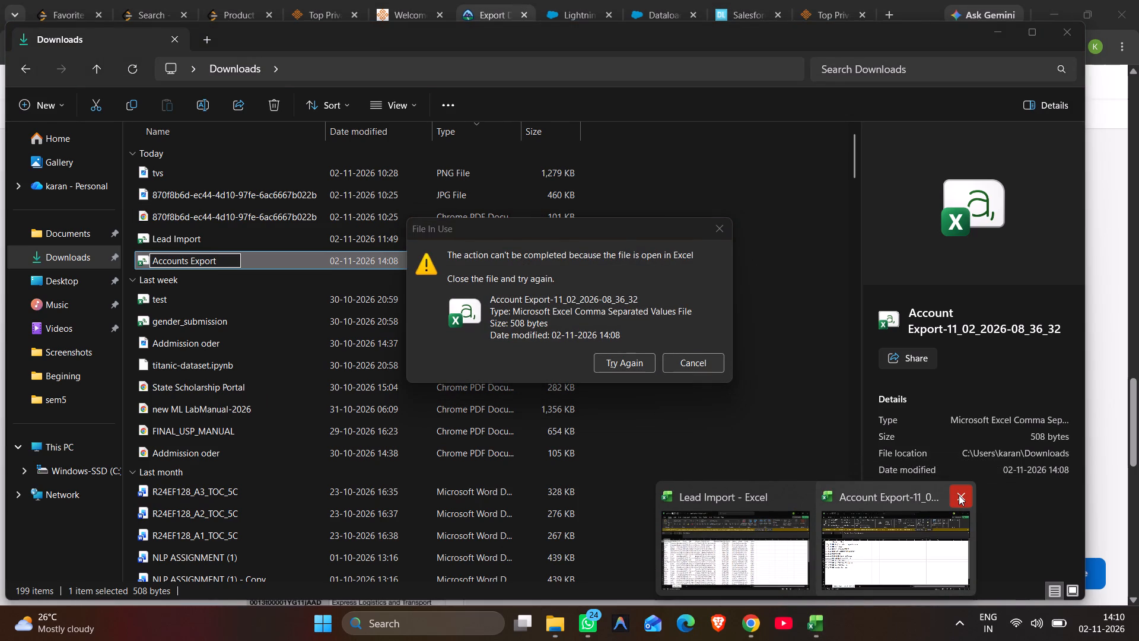
pyautogui.click(885, 490)
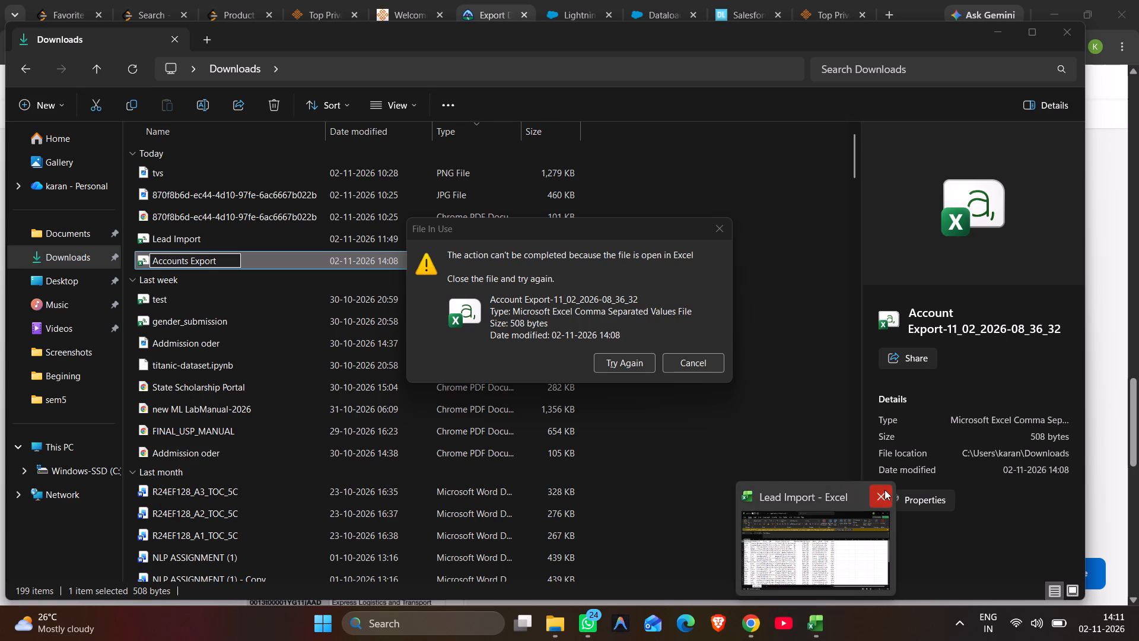
pyautogui.click(640, 363)
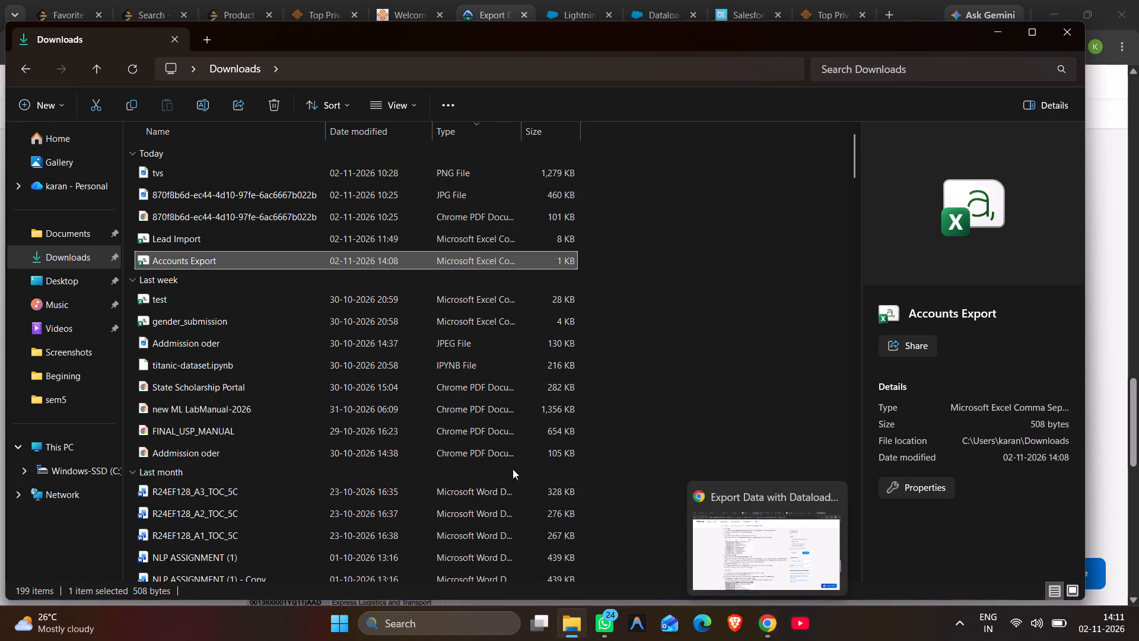
# Copy the Accounts Export CSV from the Downloads folder to the Desktop folder.
pyautogui.rightClick(247, 261)
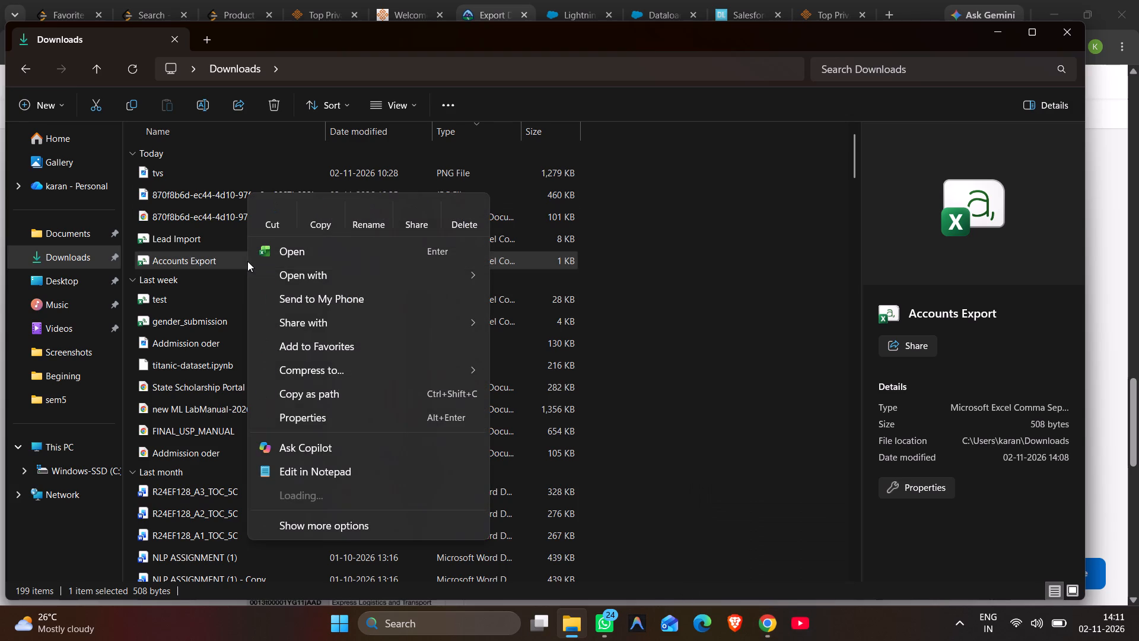
pyautogui.click(701, 254)
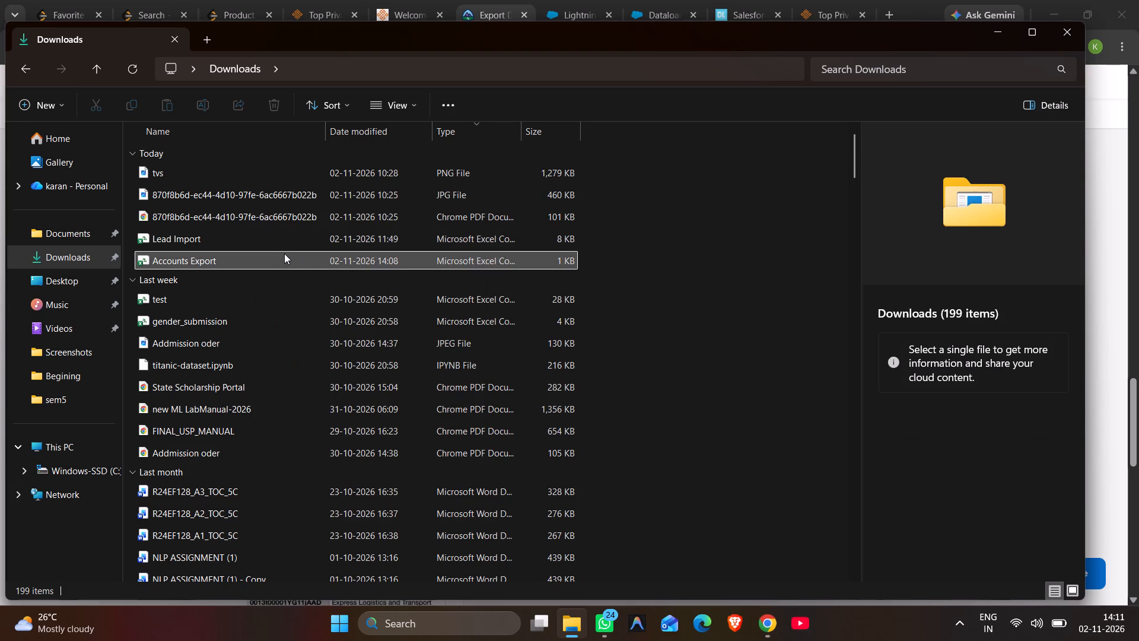
pyautogui.click(284, 253)
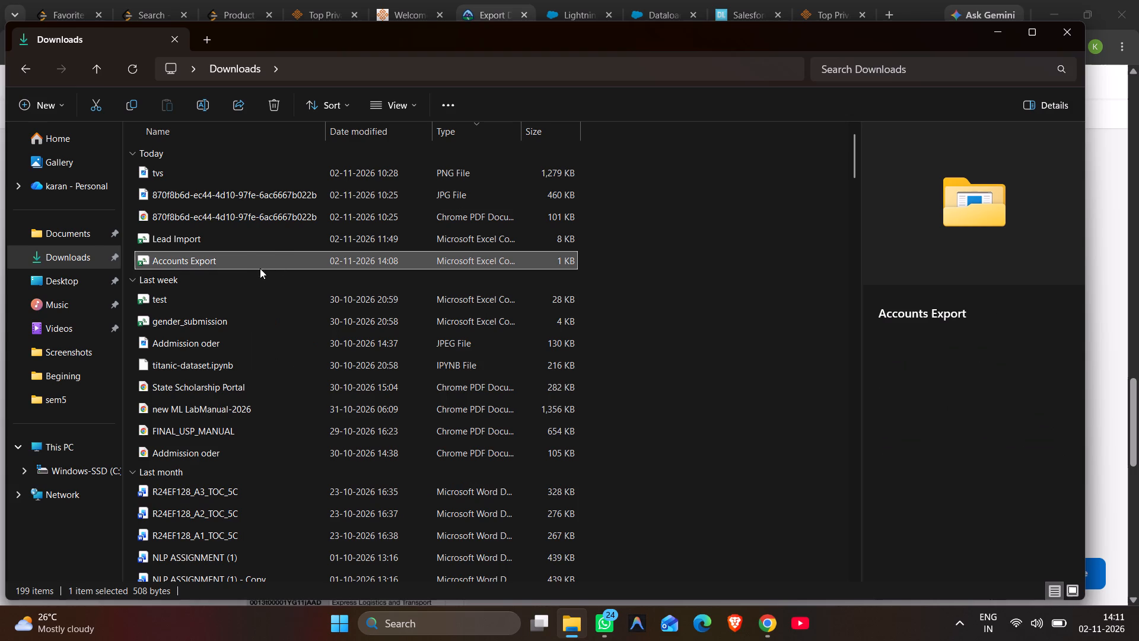
pyautogui.click(244, 253)
pyautogui.hotkey('ctrl', 'c')
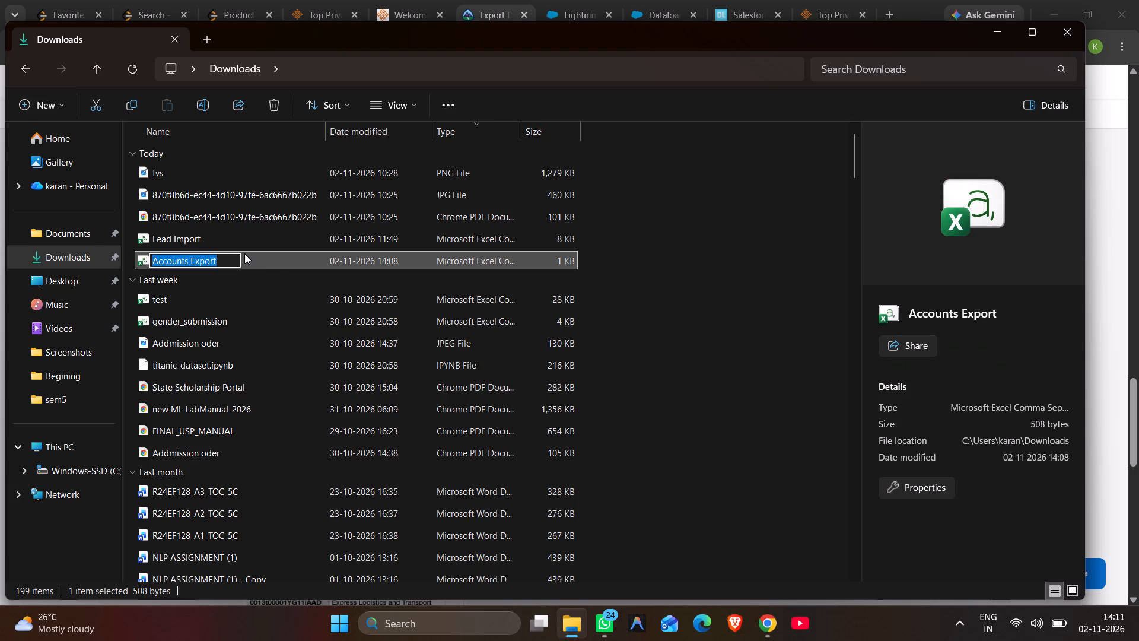
pyautogui.click(301, 250)
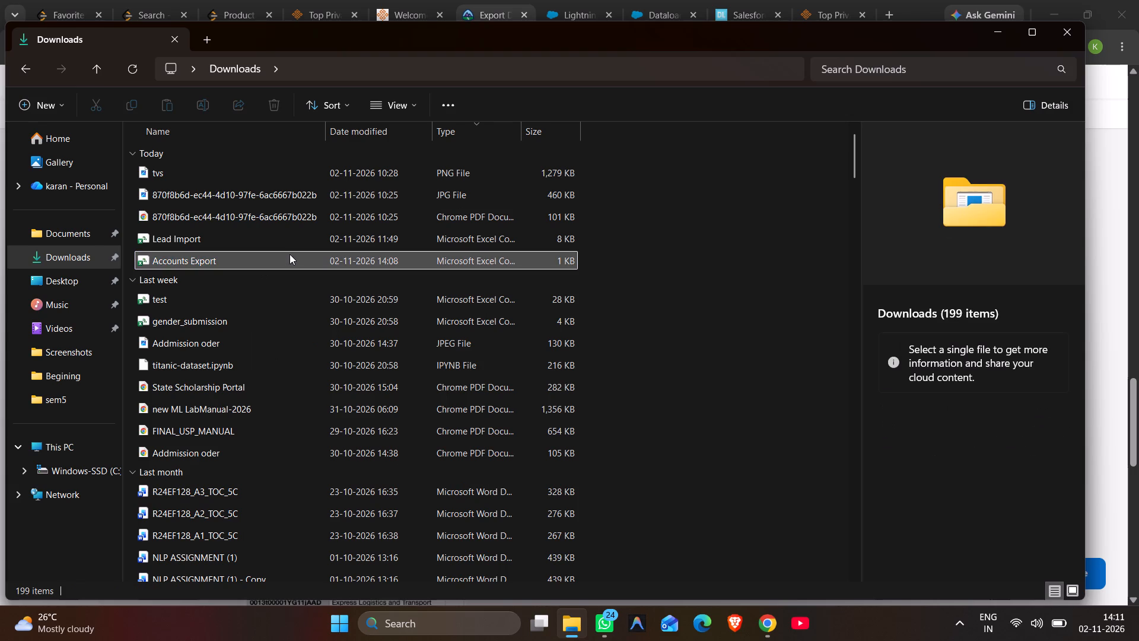
pyautogui.click(288, 255)
pyautogui.hotkey('ctrl', 'c')
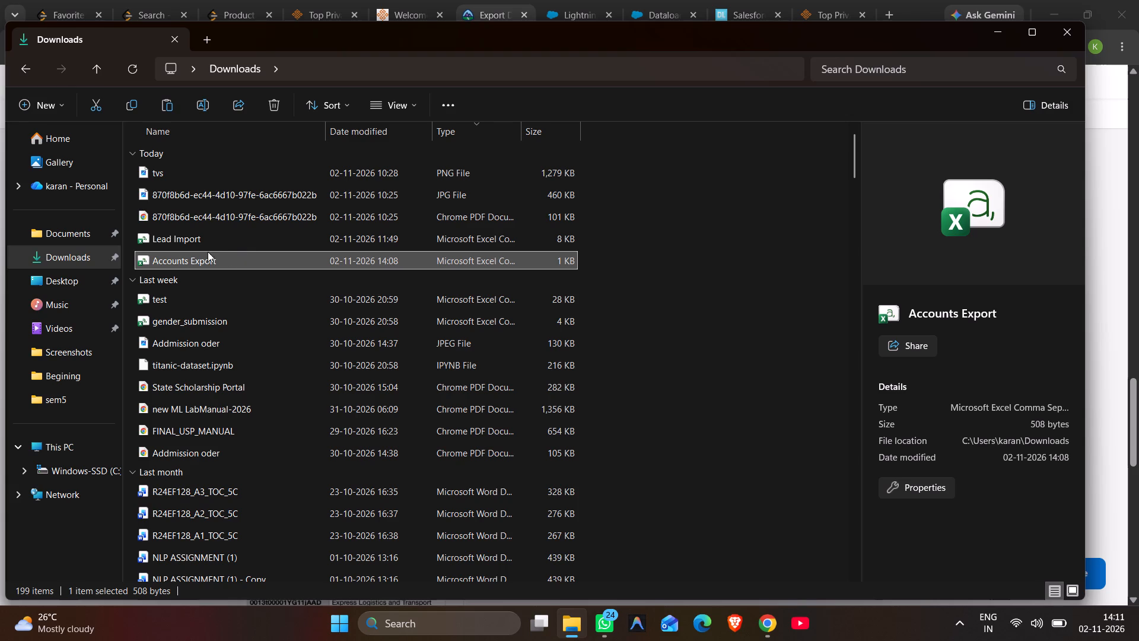
pyautogui.click(80, 274)
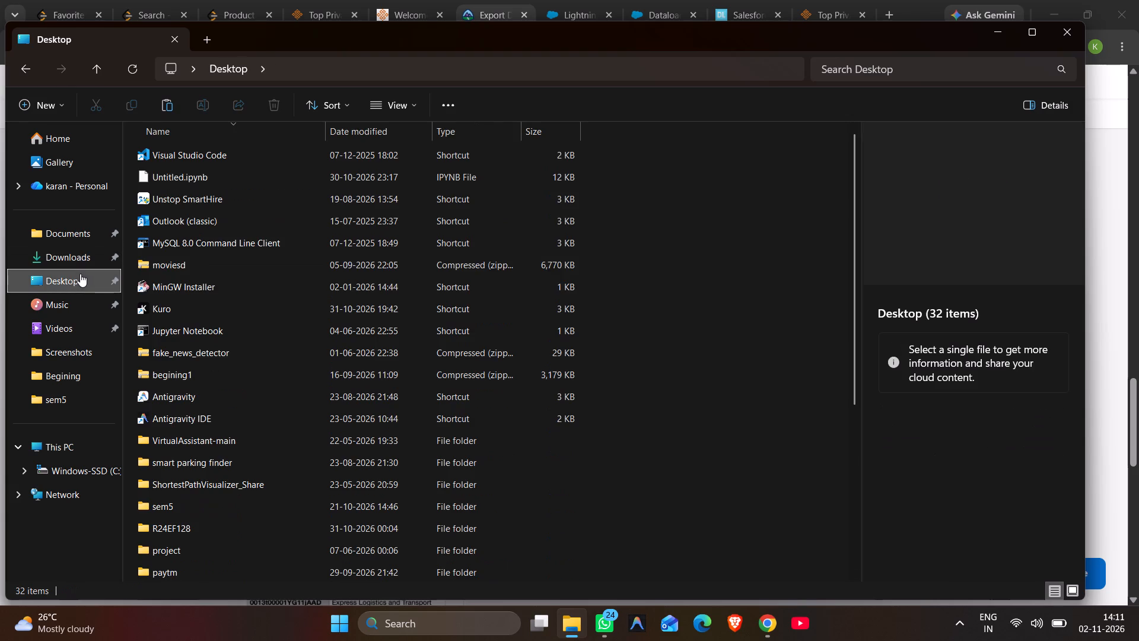
pyautogui.hotkey('ctrl', 'v')
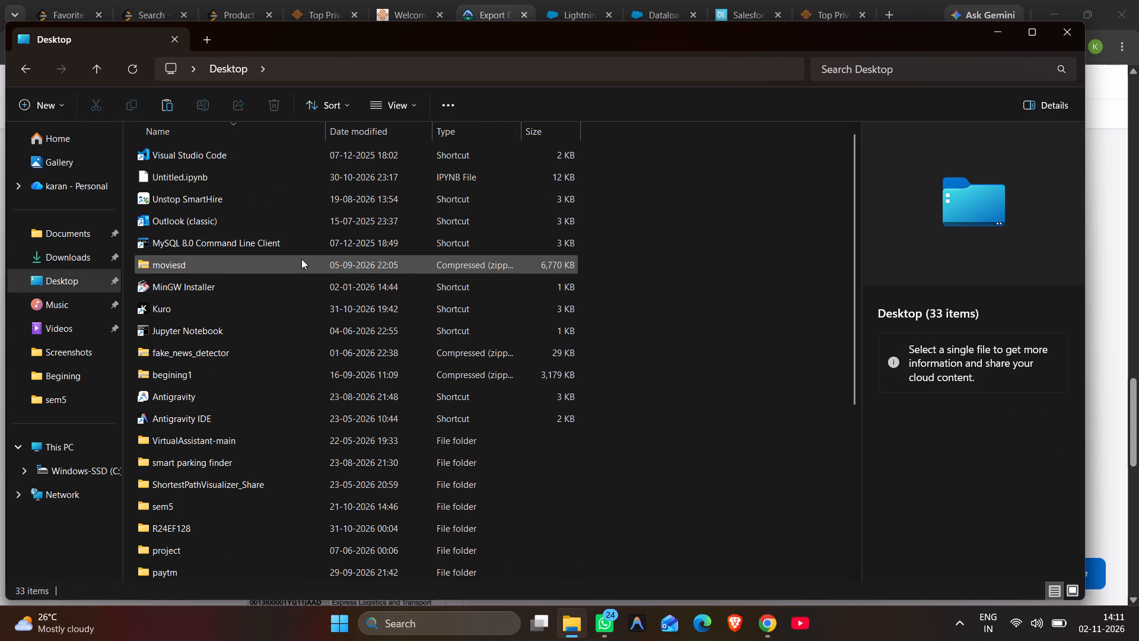
pyautogui.scroll(-8, 301, 259)
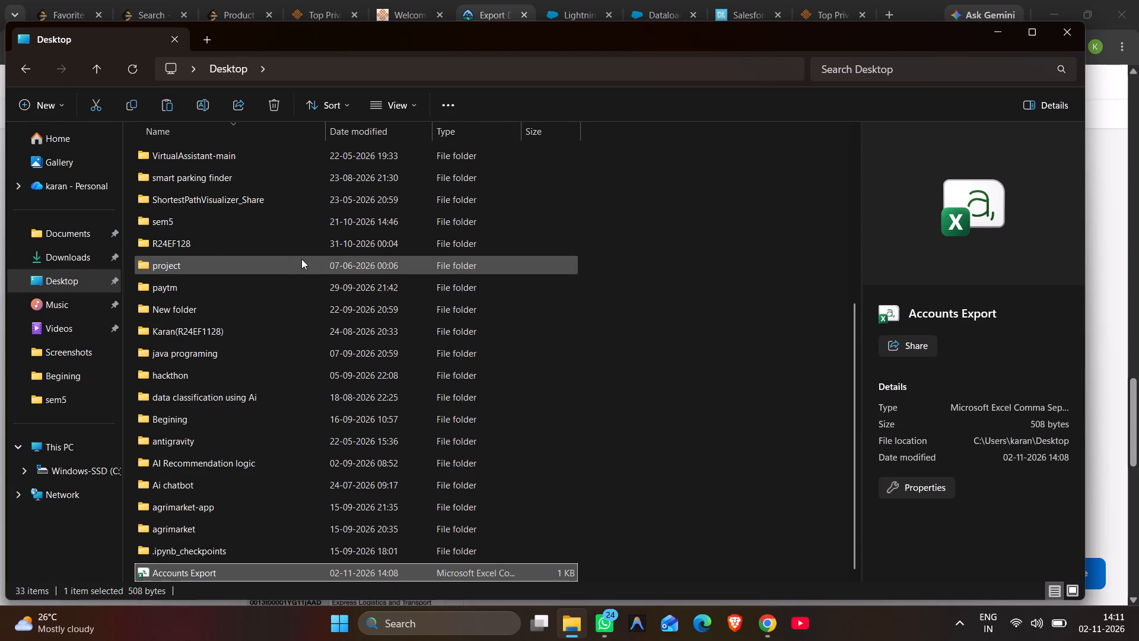
# Return to the Trailhead page in Chrome and read the remaining save instructions down to the Verify Step section.
pyautogui.click(768, 620)
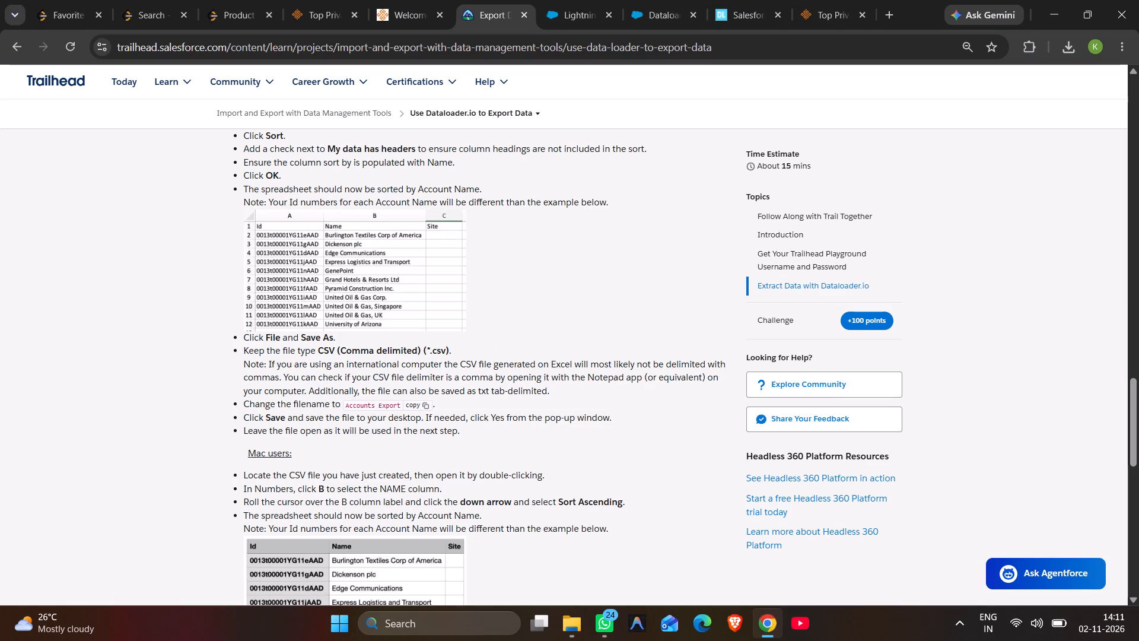
pyautogui.scroll(-3, 479, 372)
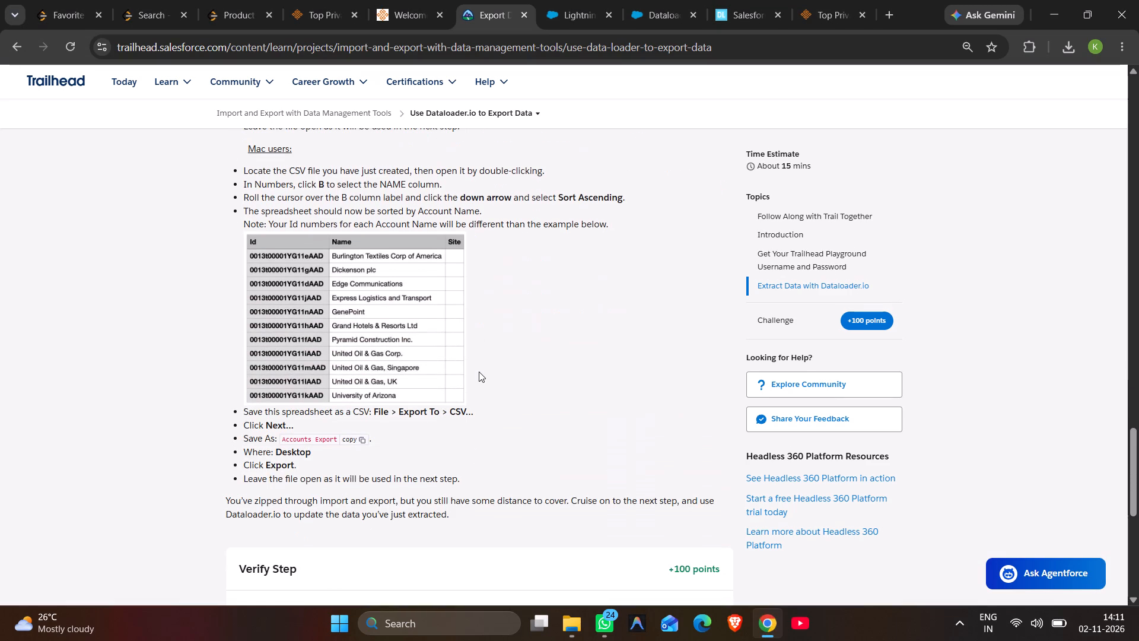
pyautogui.scroll(1, 479, 372)
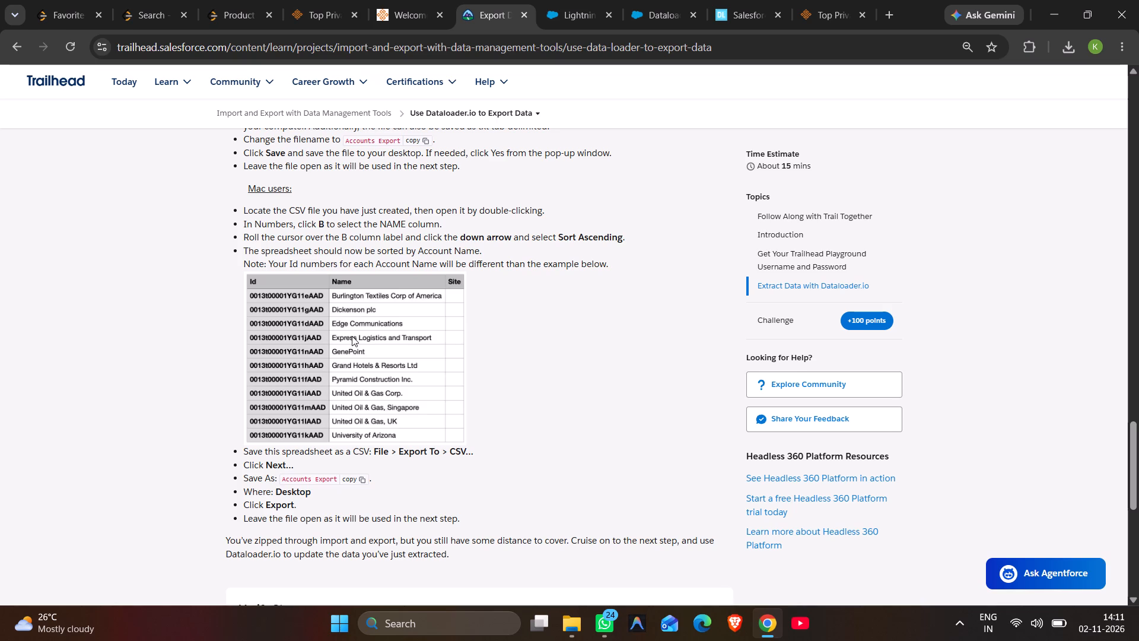
pyautogui.scroll(-1, 352, 336)
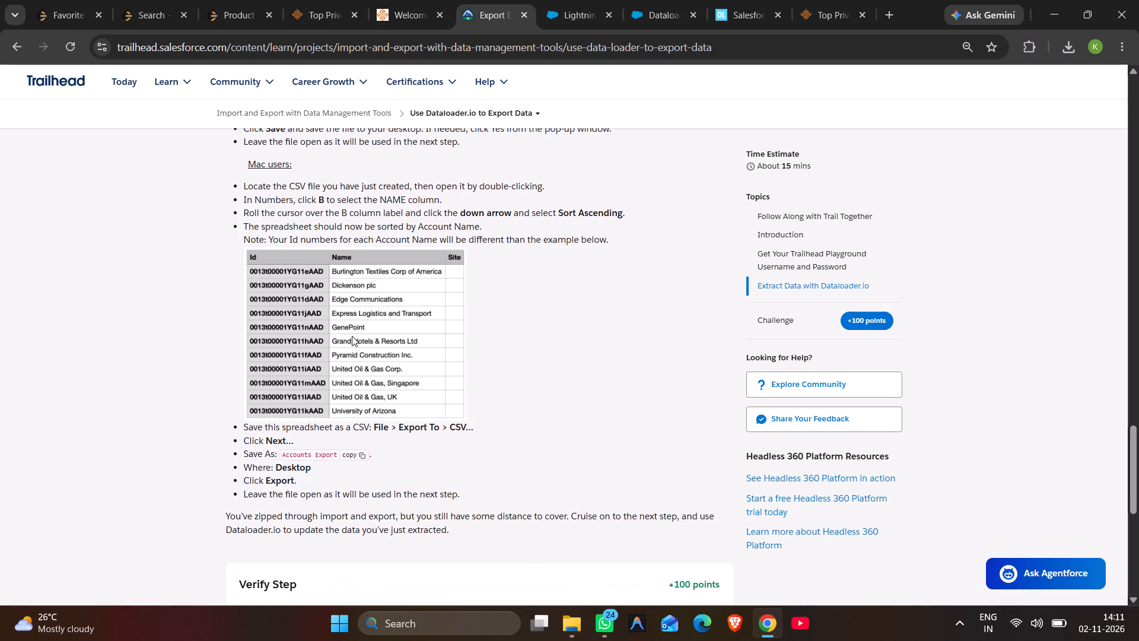
pyautogui.scroll(-1, 352, 336)
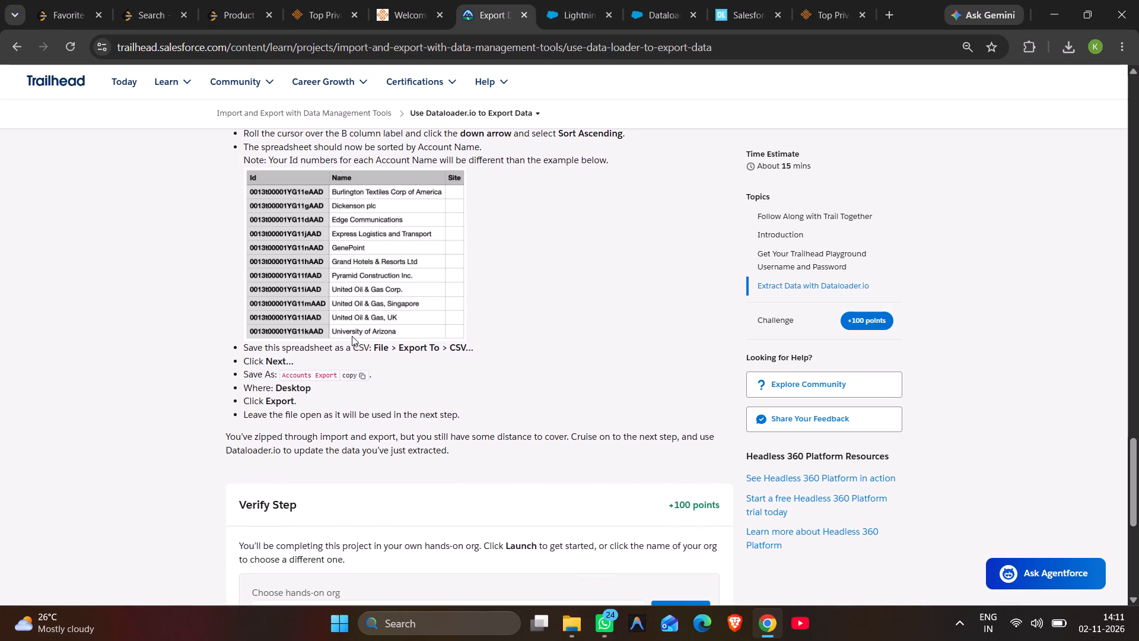
pyautogui.scroll(-1, 352, 336)
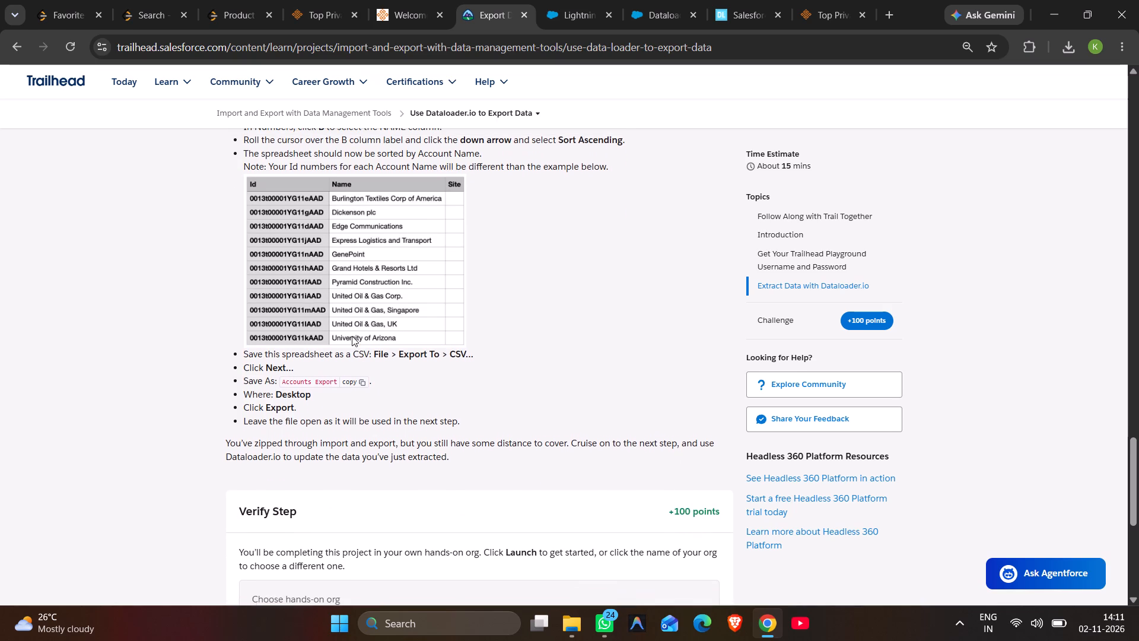
pyautogui.scroll(-1, 352, 336)
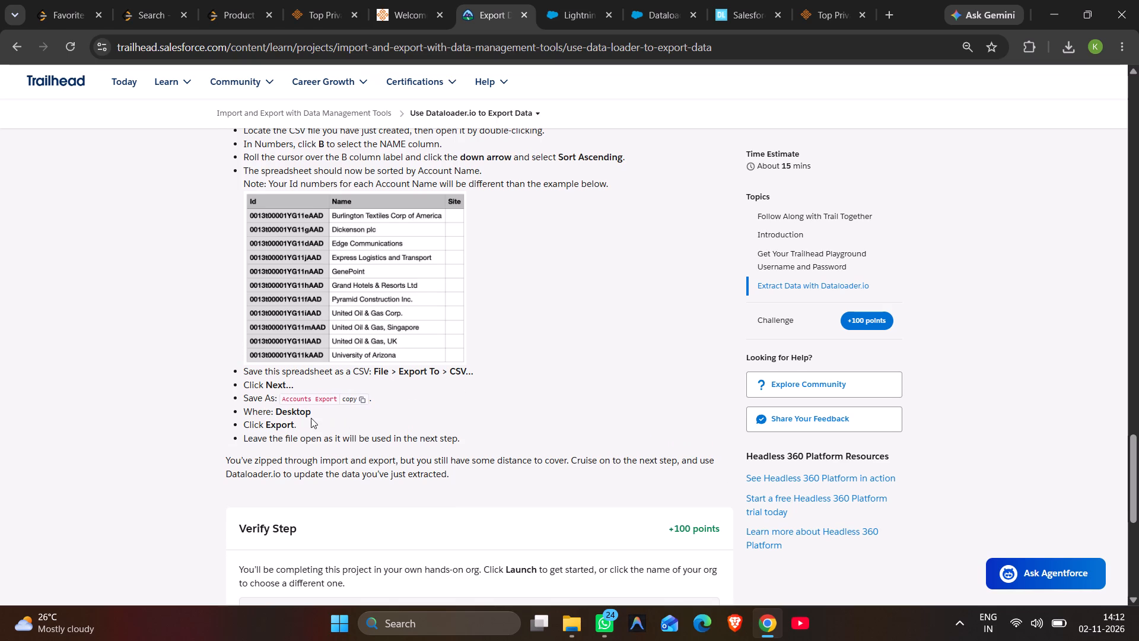
pyautogui.scroll(-2, 311, 418)
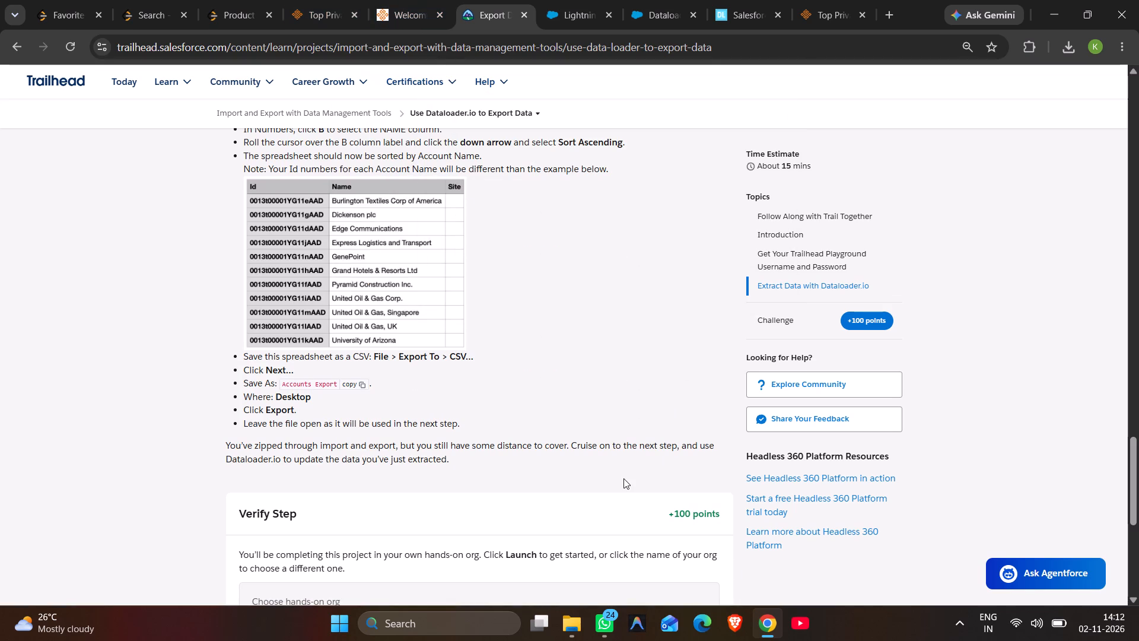
# Open the Accounts Export CSV from the Desktop folder in Excel, dismissing the missing add-in message.
pyautogui.click(576, 619)
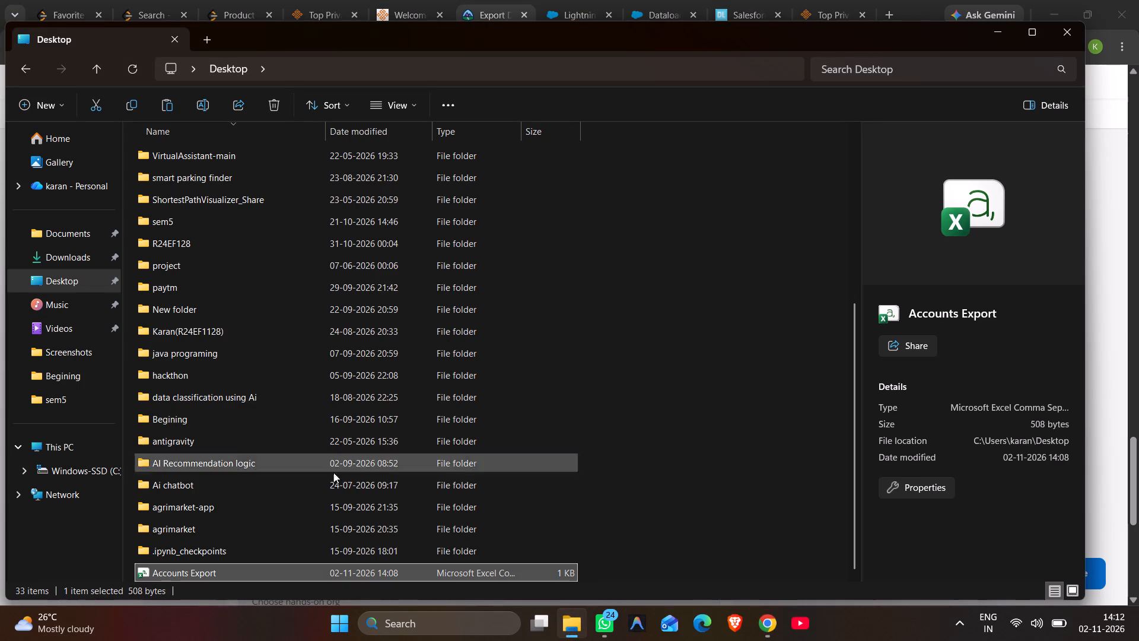
pyautogui.doubleClick(275, 569)
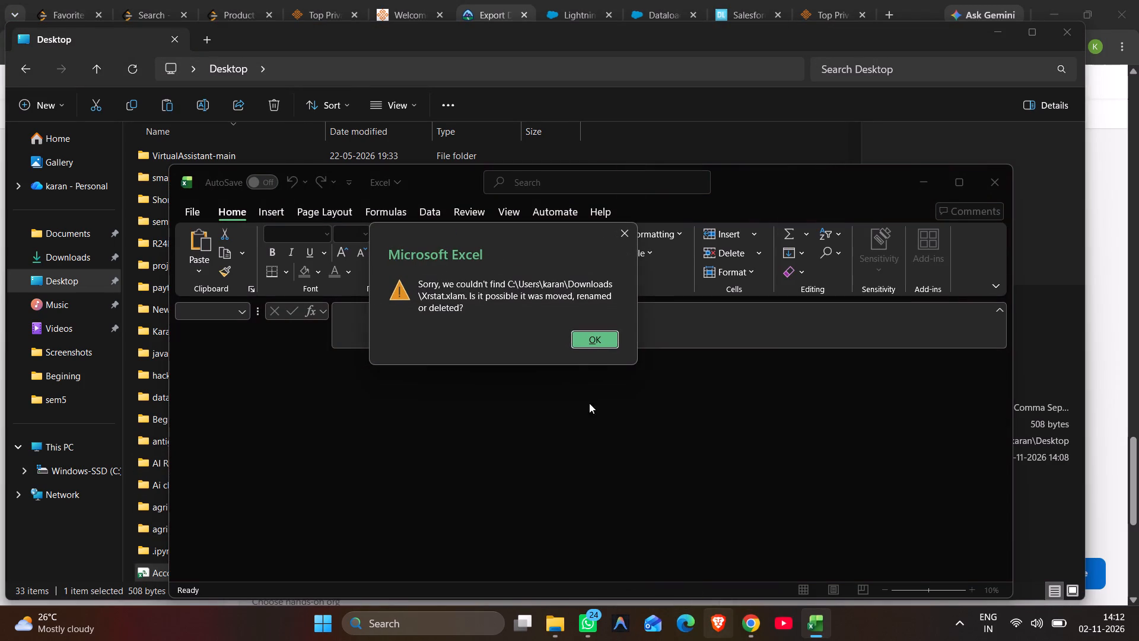
pyautogui.click(590, 341)
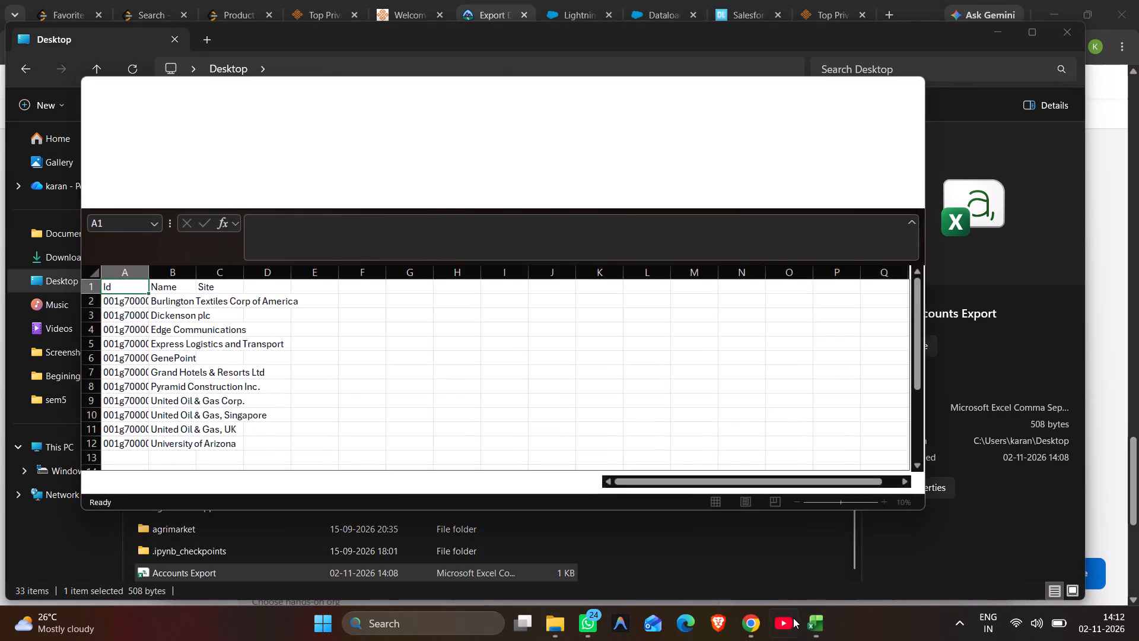
pyautogui.click(868, 92)
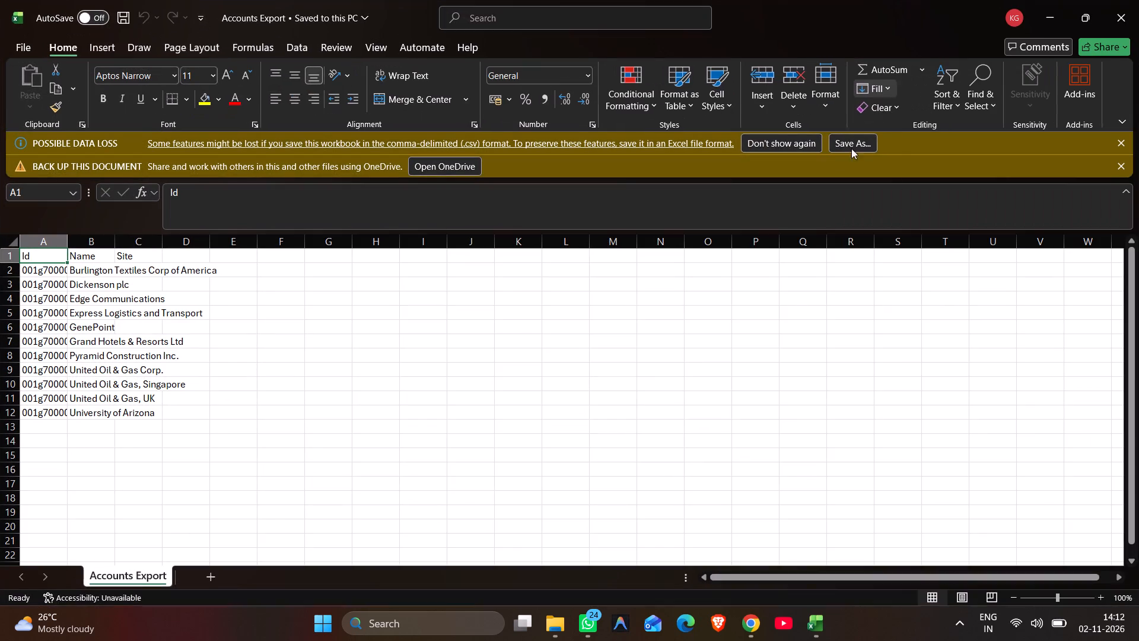
# Return to the Trailhead page in Chrome, verify the export step with the pg2 org, and continue to the next project step.
pyautogui.click(740, 559)
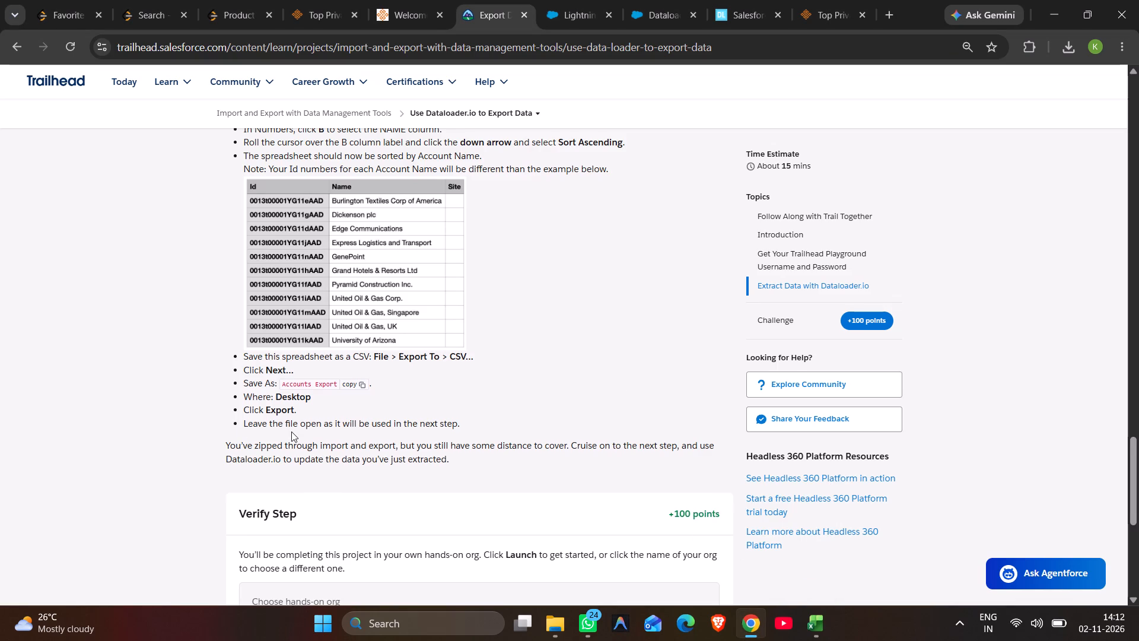
pyautogui.scroll(2, 291, 431)
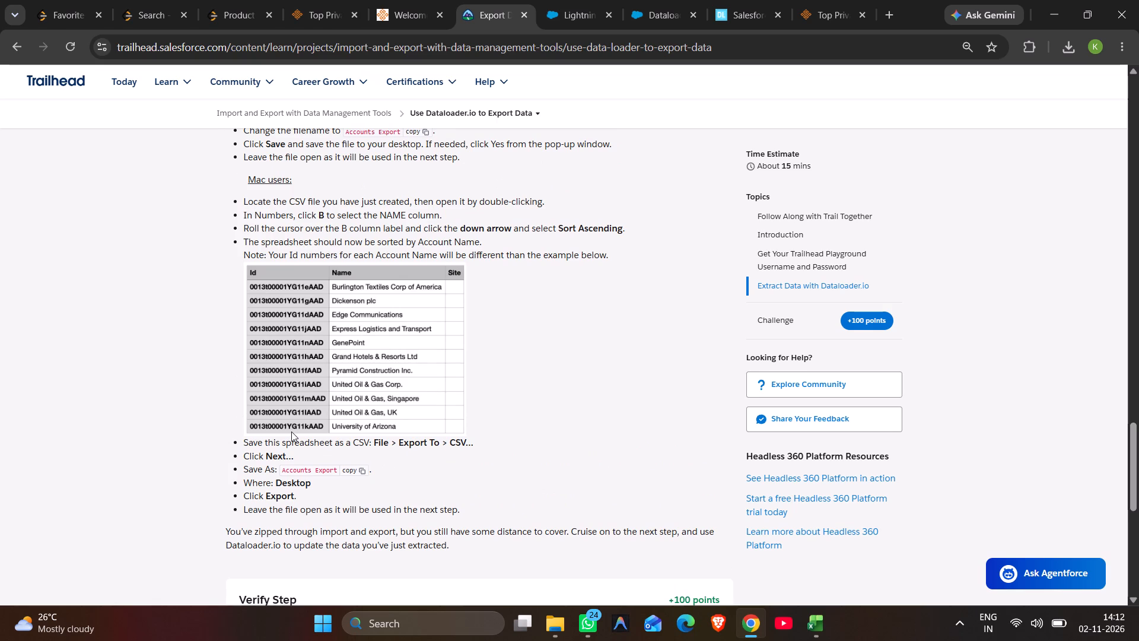
pyautogui.scroll(-1, 291, 431)
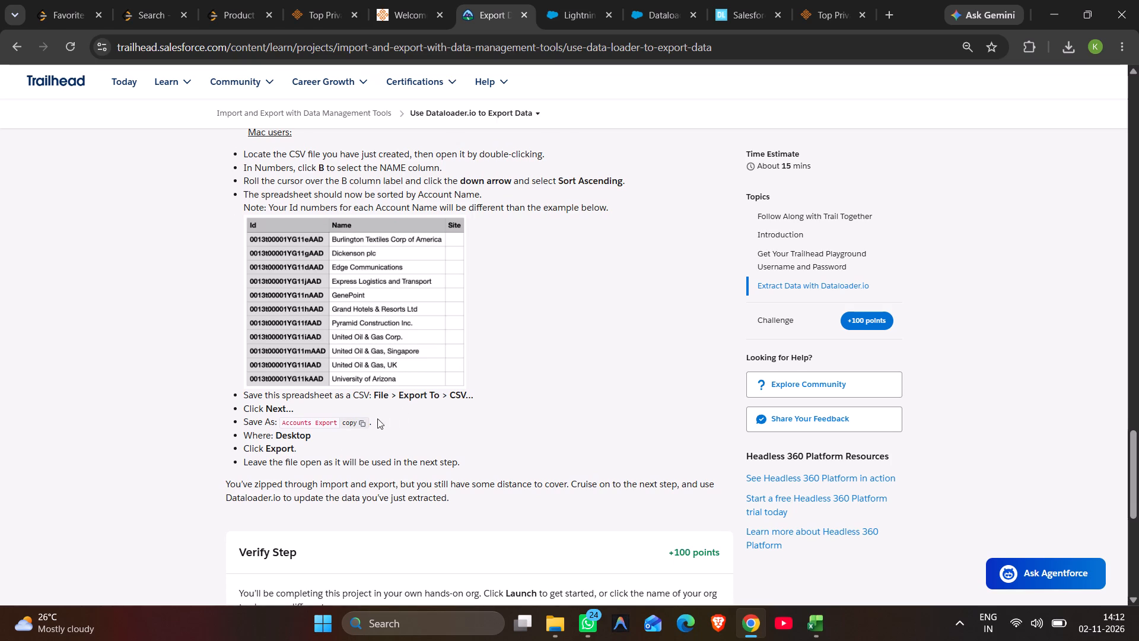
pyautogui.scroll(-1, 331, 442)
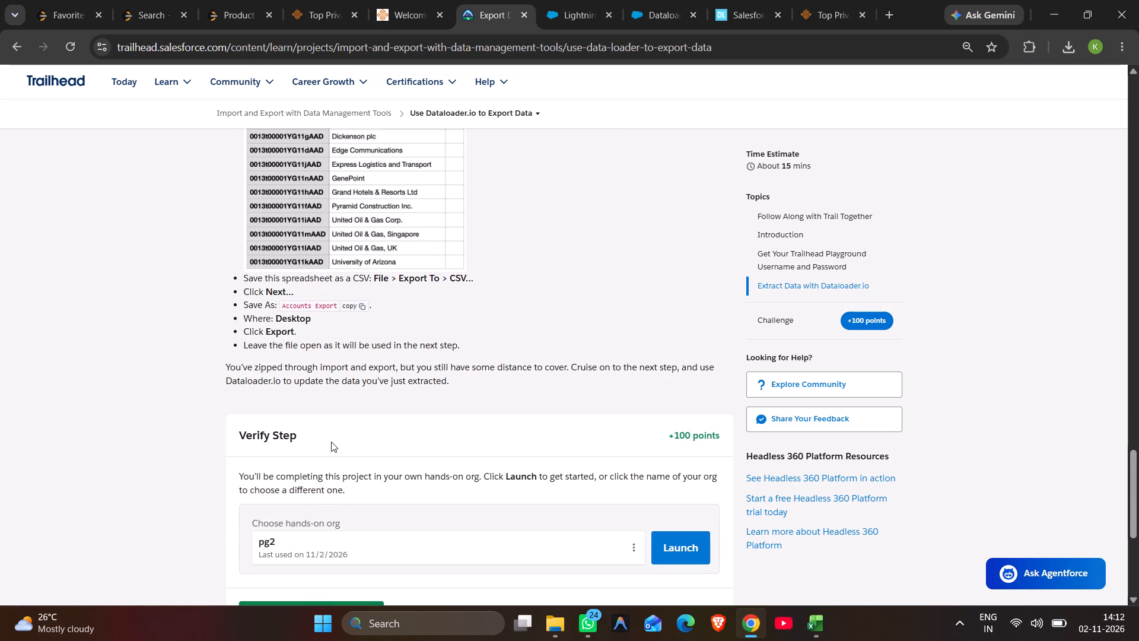
pyautogui.scroll(-2, 331, 442)
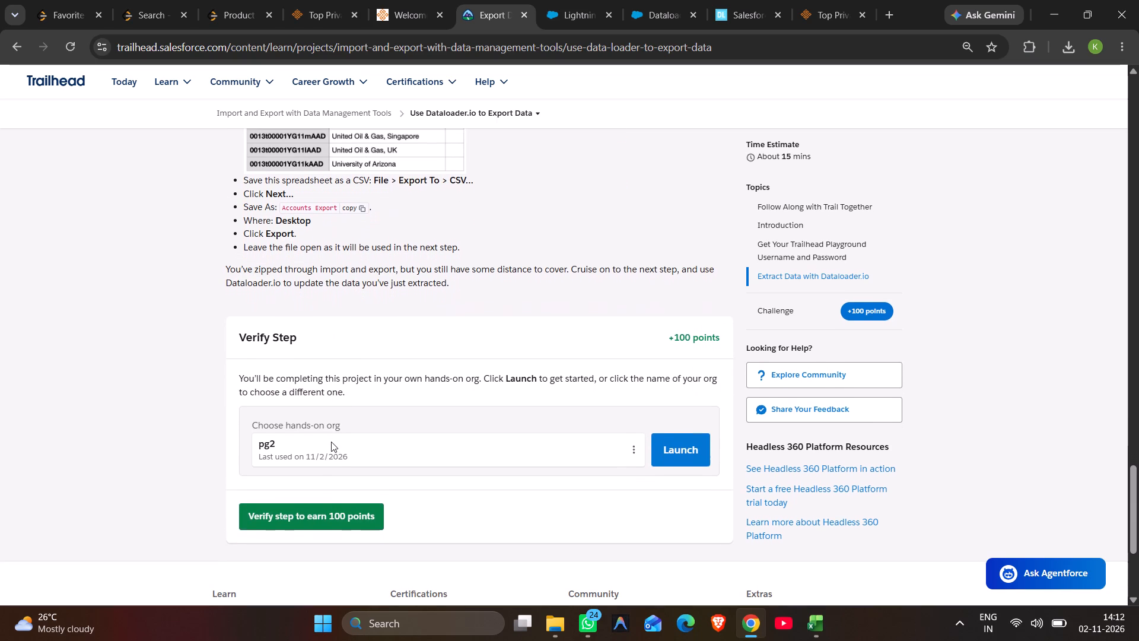
pyautogui.scroll(-1, 331, 442)
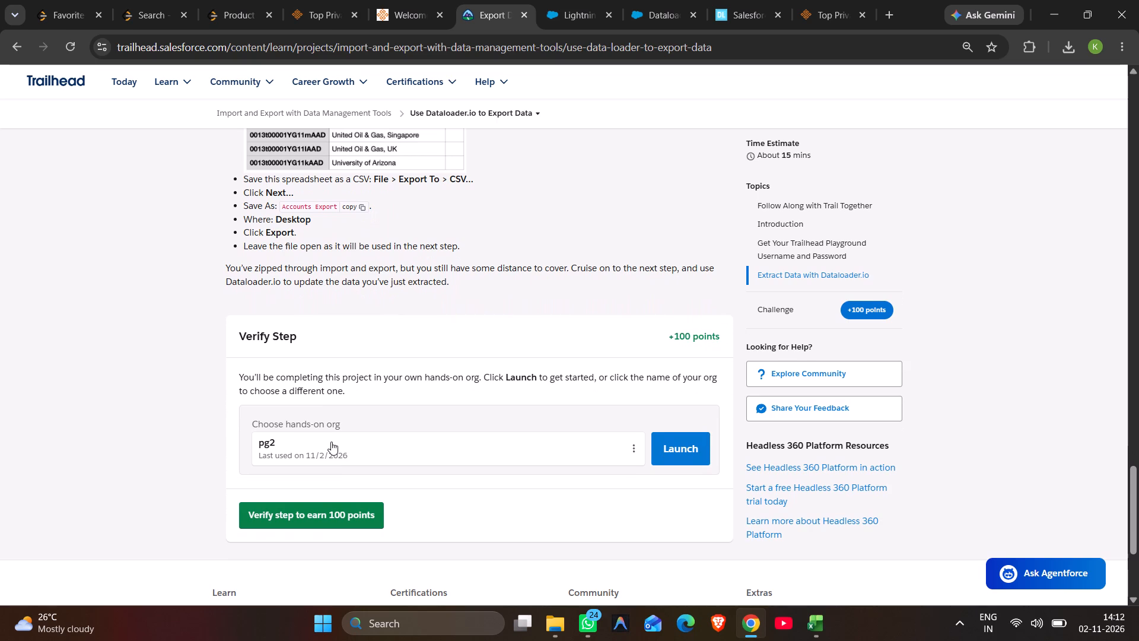
pyautogui.scroll(-1, 331, 442)
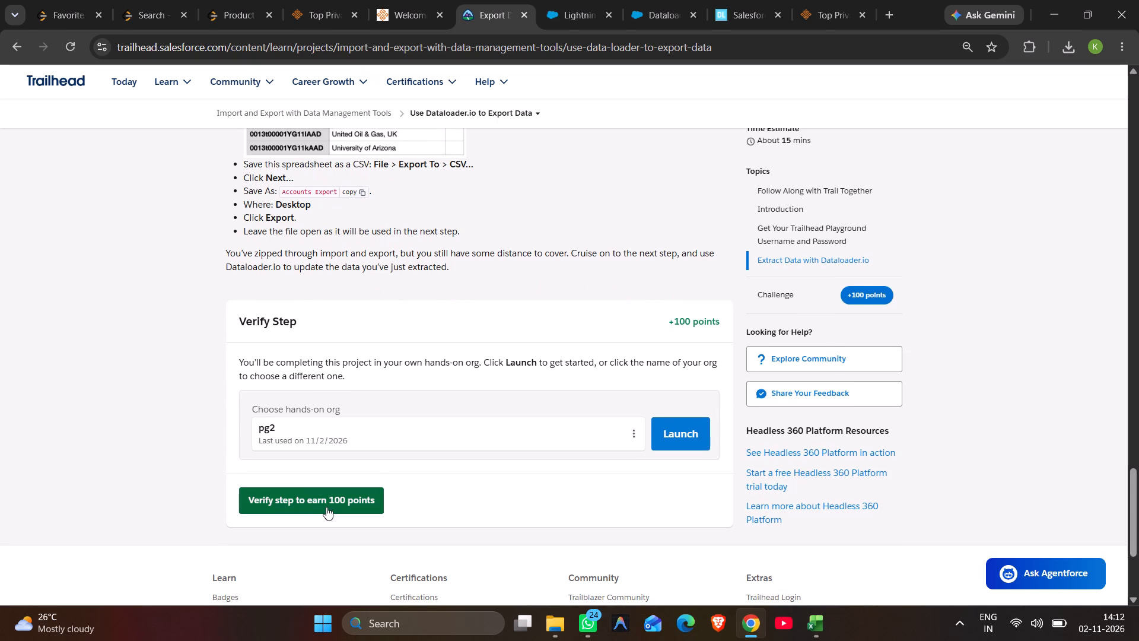
pyautogui.click(329, 500)
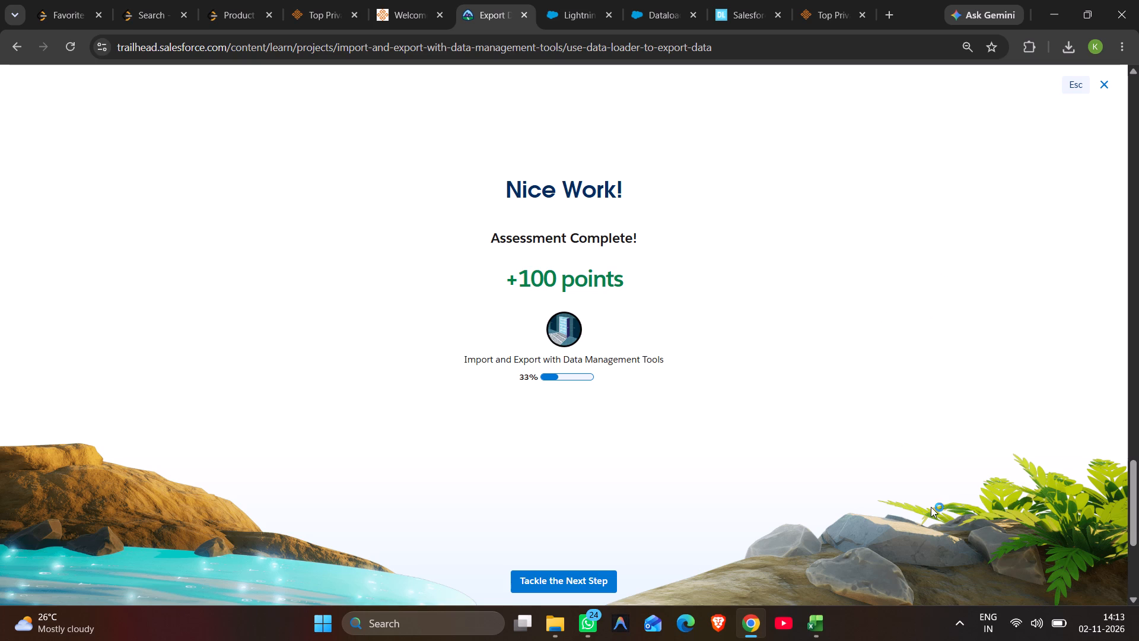
pyautogui.click(560, 586)
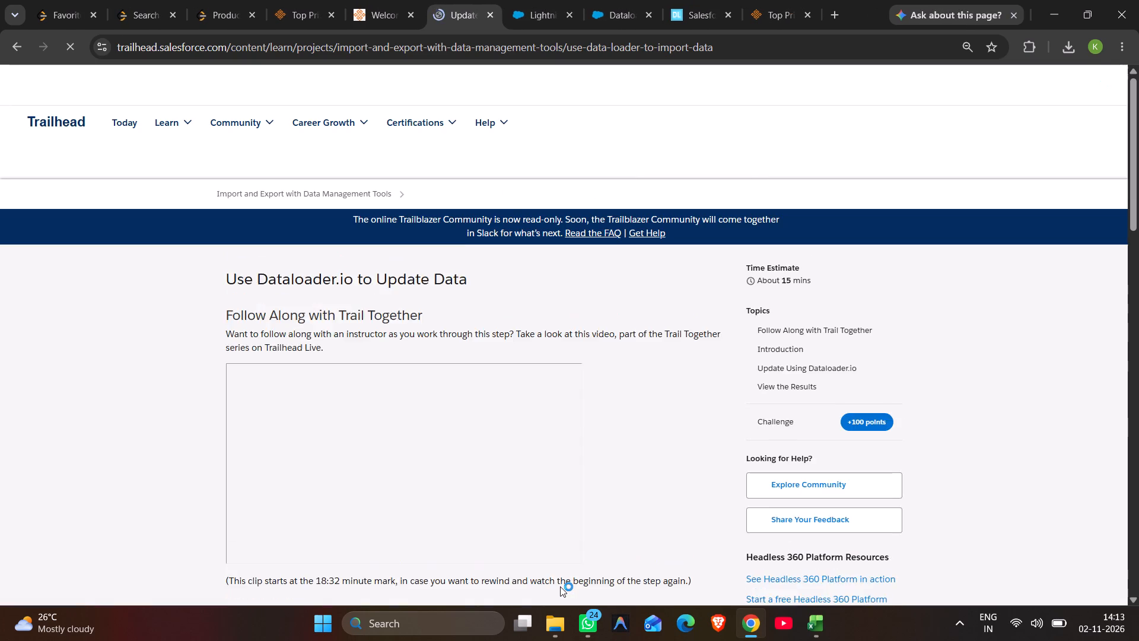
# Skim the Use Dataloader.io to Update Data instructions, from the introduction through View the Results to Verify Step.
pyautogui.scroll(-2, 468, 432)
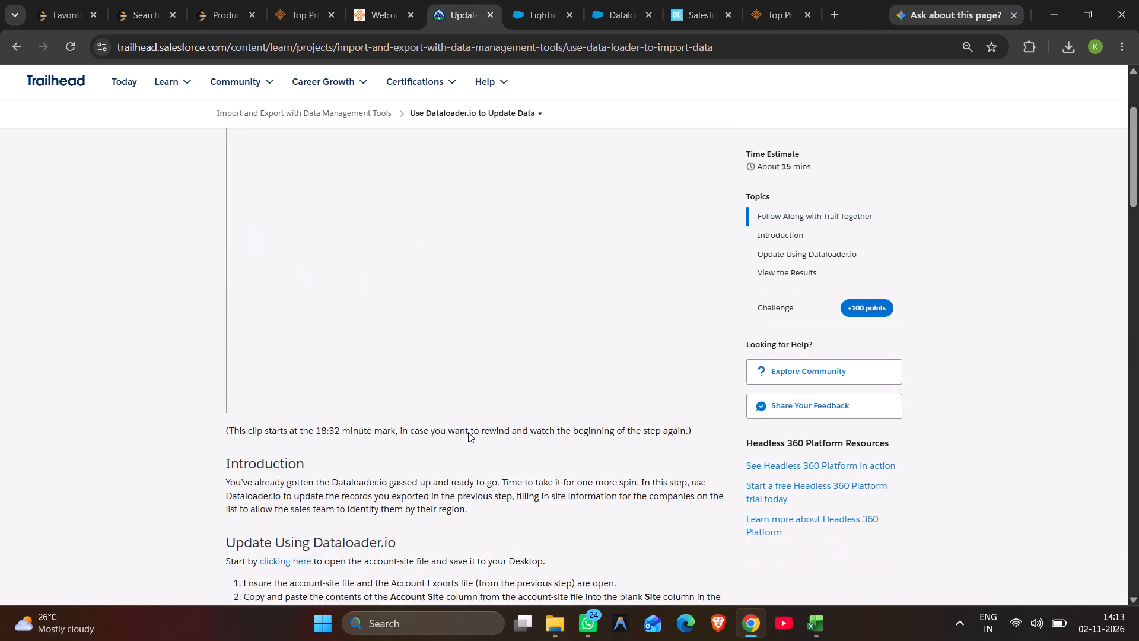
pyautogui.scroll(-9, 468, 432)
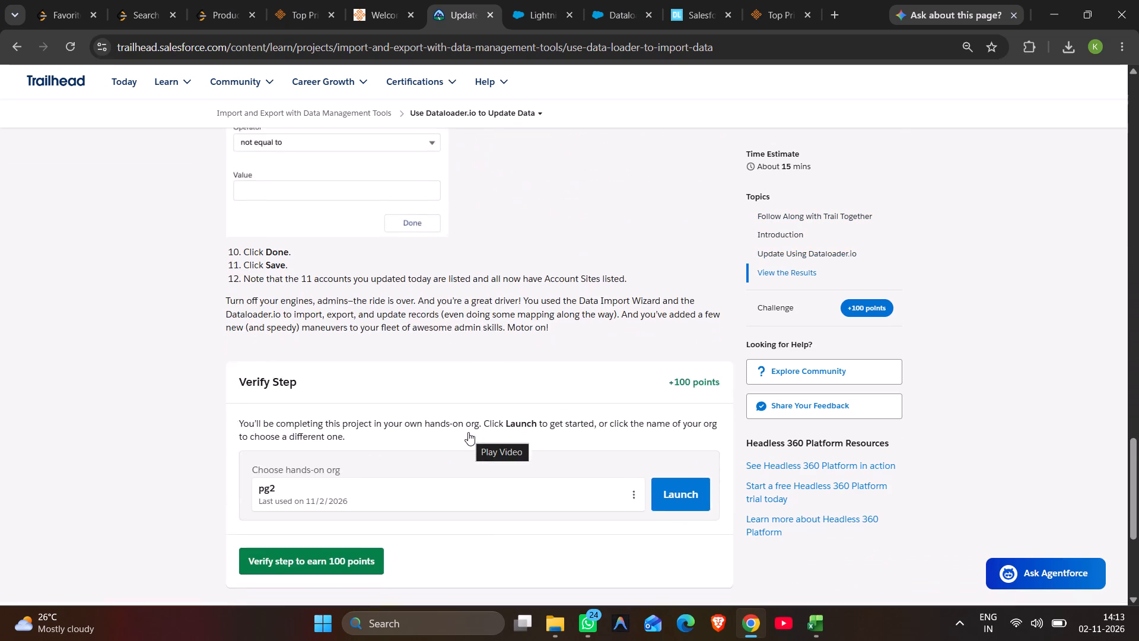
pyautogui.scroll(-2, 468, 432)
pyautogui.scroll(12, 468, 432)
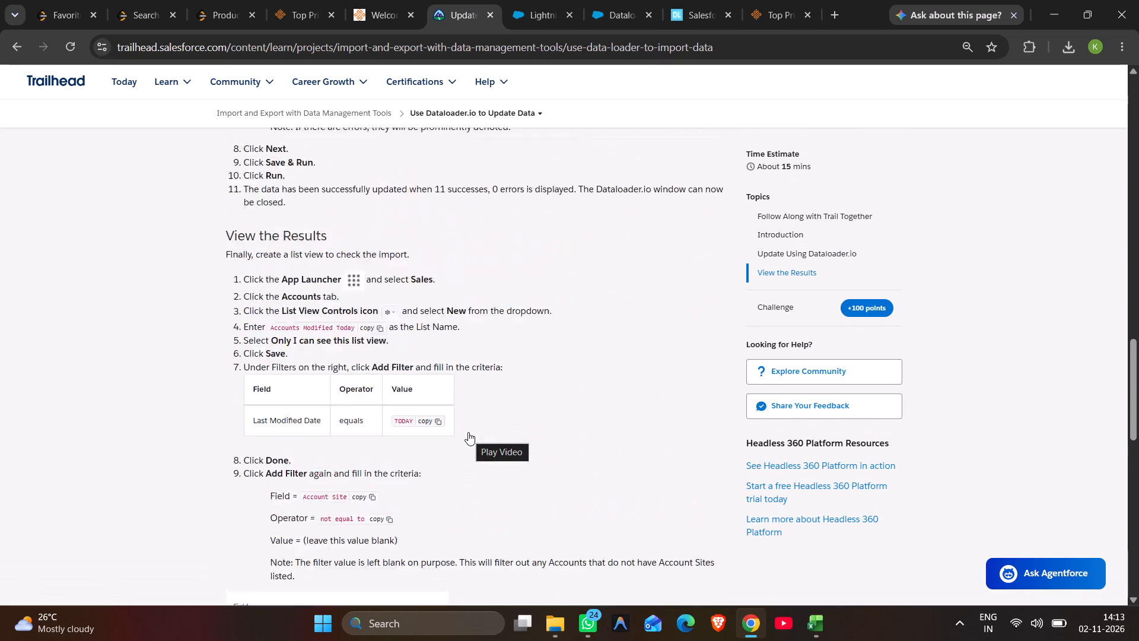
pyautogui.scroll(7, 468, 432)
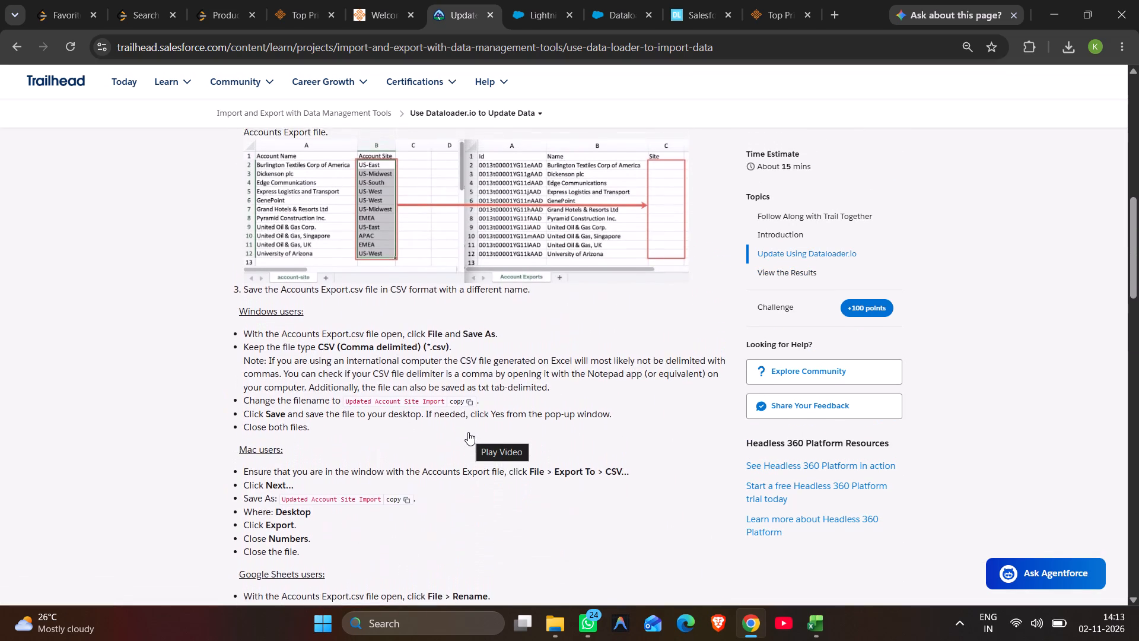
pyautogui.scroll(14, 468, 432)
pyautogui.scroll(-3, 468, 432)
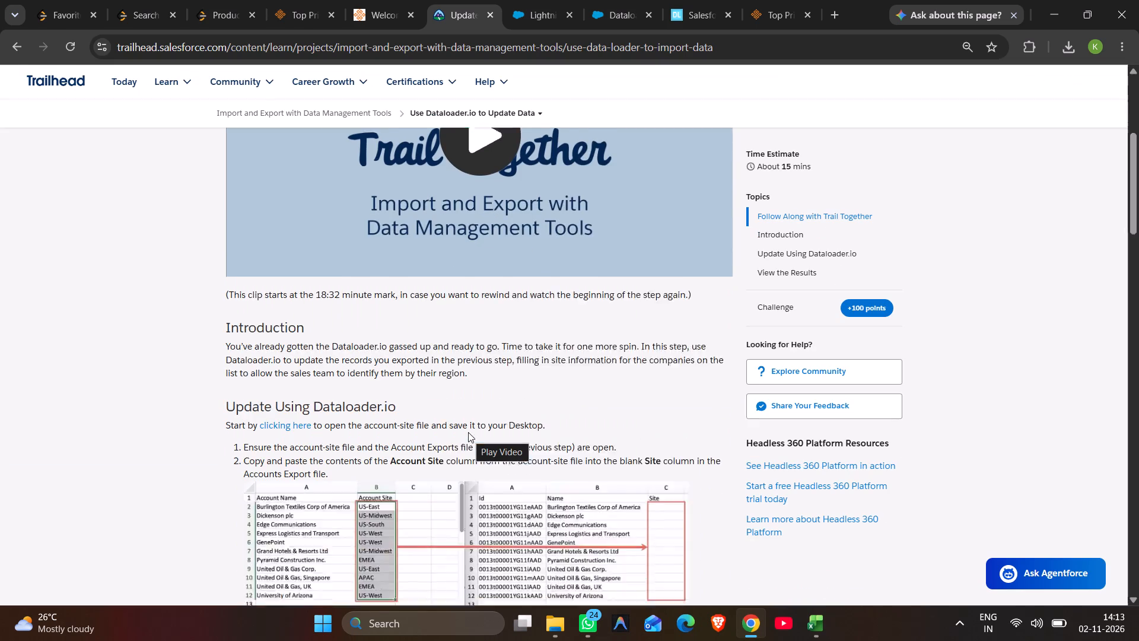
# Download the account-site CSV file linked in the Update Using Dataloader.io section.
pyautogui.scroll(-3, 468, 432)
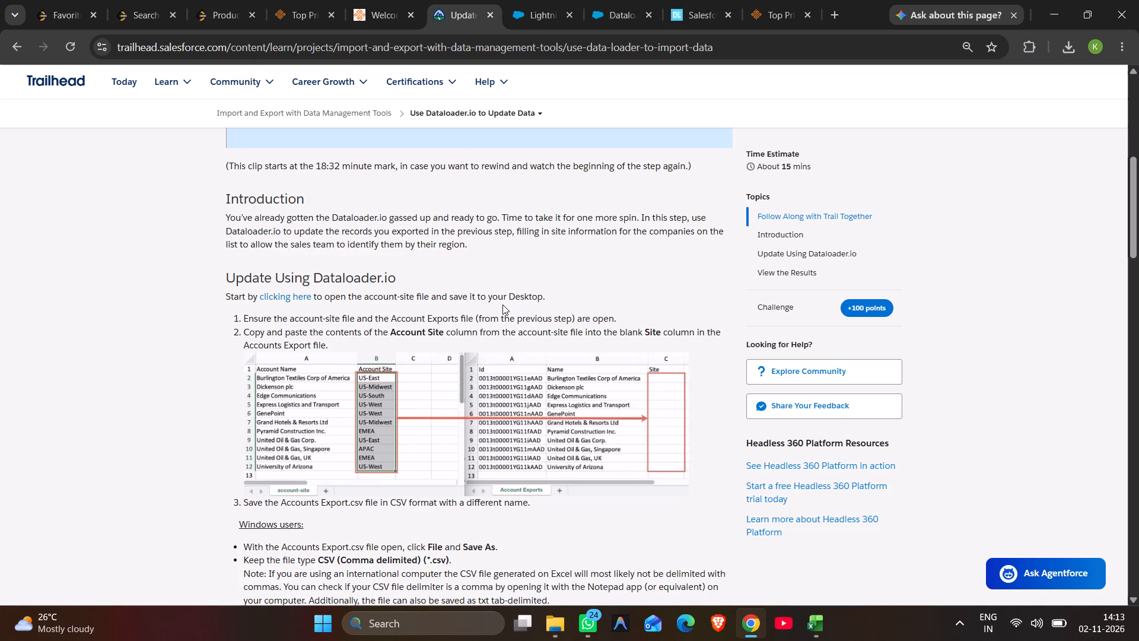
pyautogui.click(291, 297)
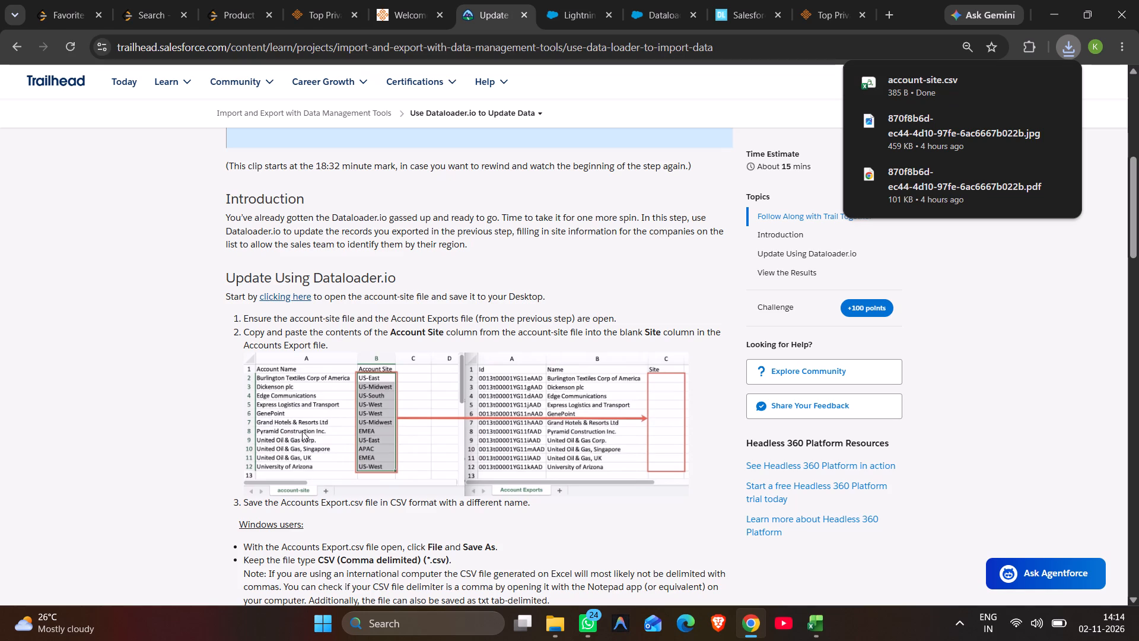
# Read the instructions for filling in the Site column and saving the CSV under a different name for Windows users.
pyautogui.scroll(-1, 302, 431)
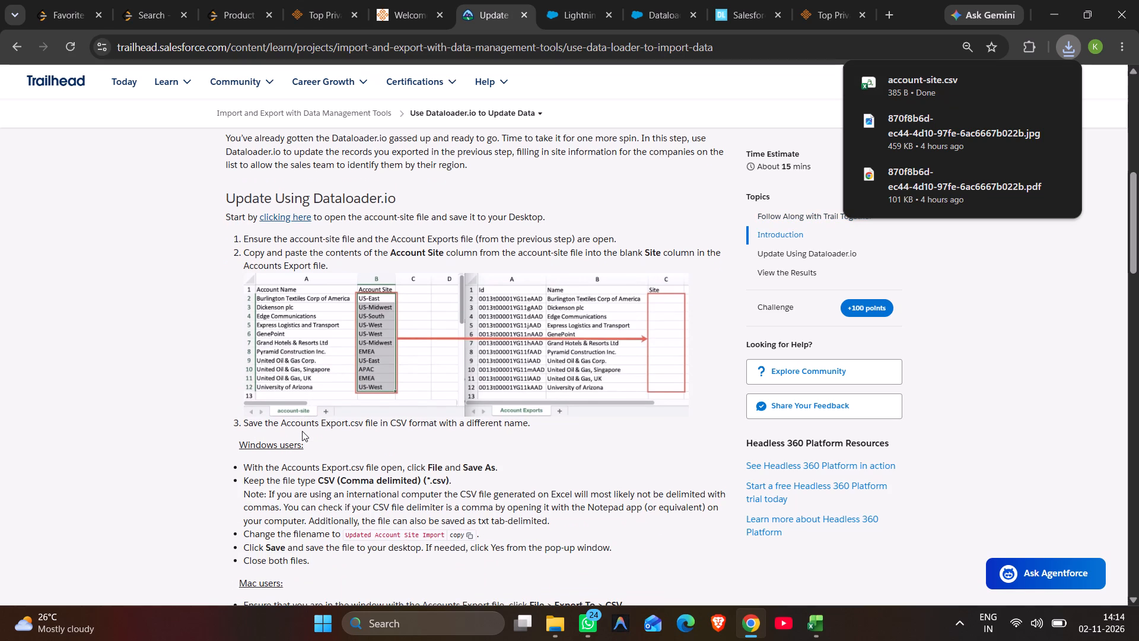
pyautogui.scroll(-2, 302, 431)
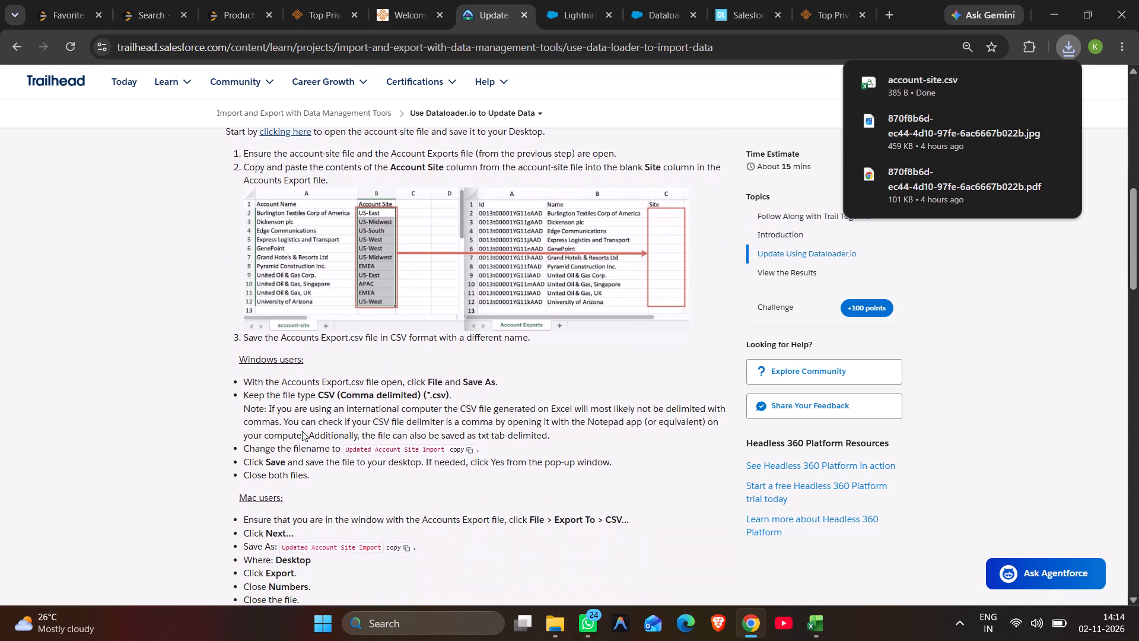
pyautogui.scroll(-1, 302, 431)
pyautogui.scroll(1, 302, 431)
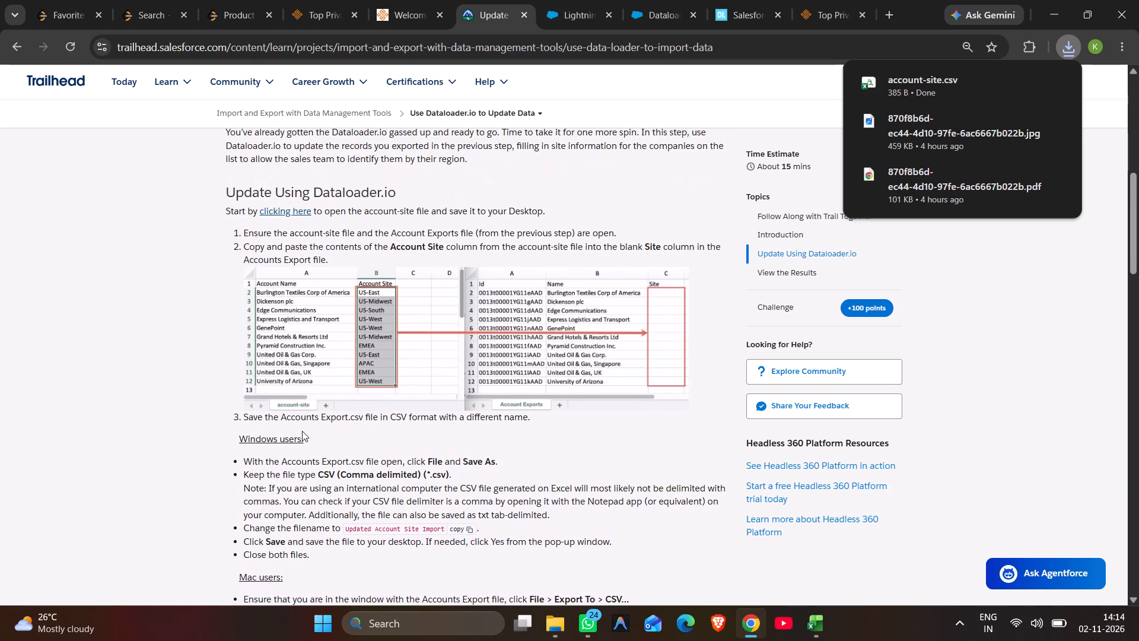
pyautogui.scroll(-1, 302, 431)
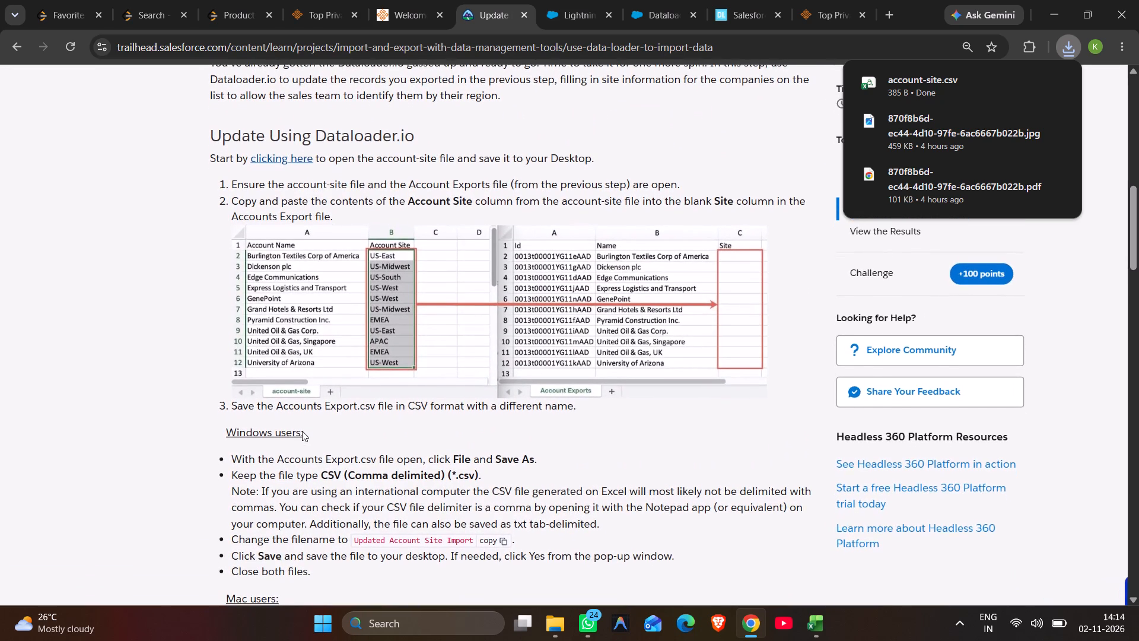
pyautogui.scroll(-3, 302, 431)
# Open the downloaded account-site.csv in Excel.
pyautogui.doubleClick(934, 80)
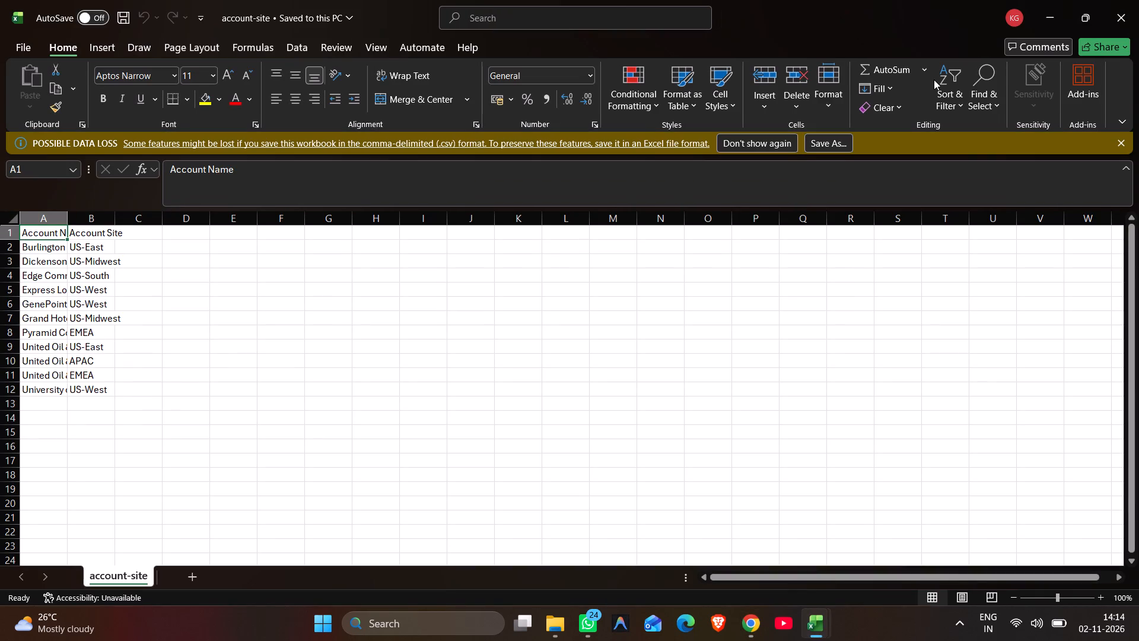
pyautogui.hscroll(3, 73, 405)
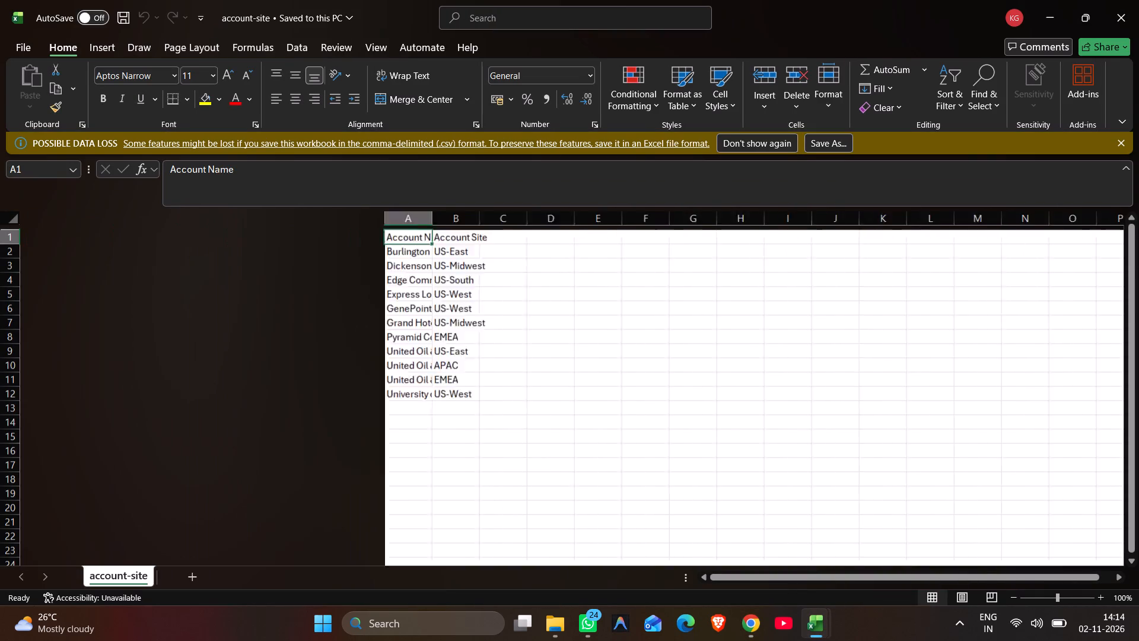
pyautogui.hscroll(-5, 73, 405)
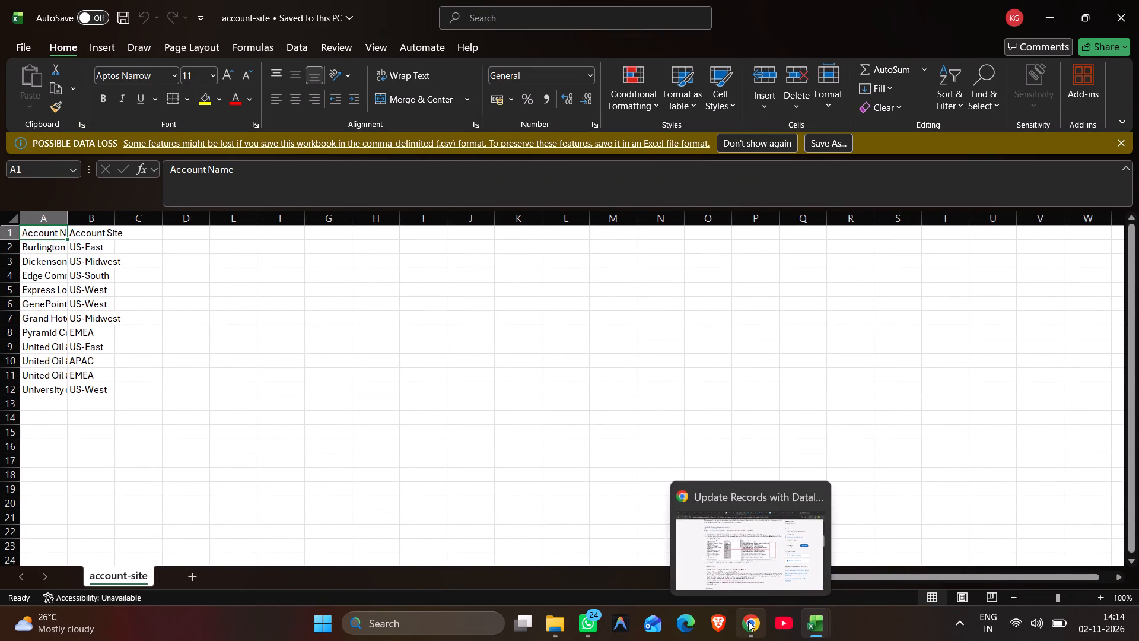
# Switch back to the Trailhead page in Chrome and review the instruction for copying the Account Site column.
pyautogui.press('F6')
pyautogui.press('F6')
pyautogui.press('F6')
pyautogui.press('F6')
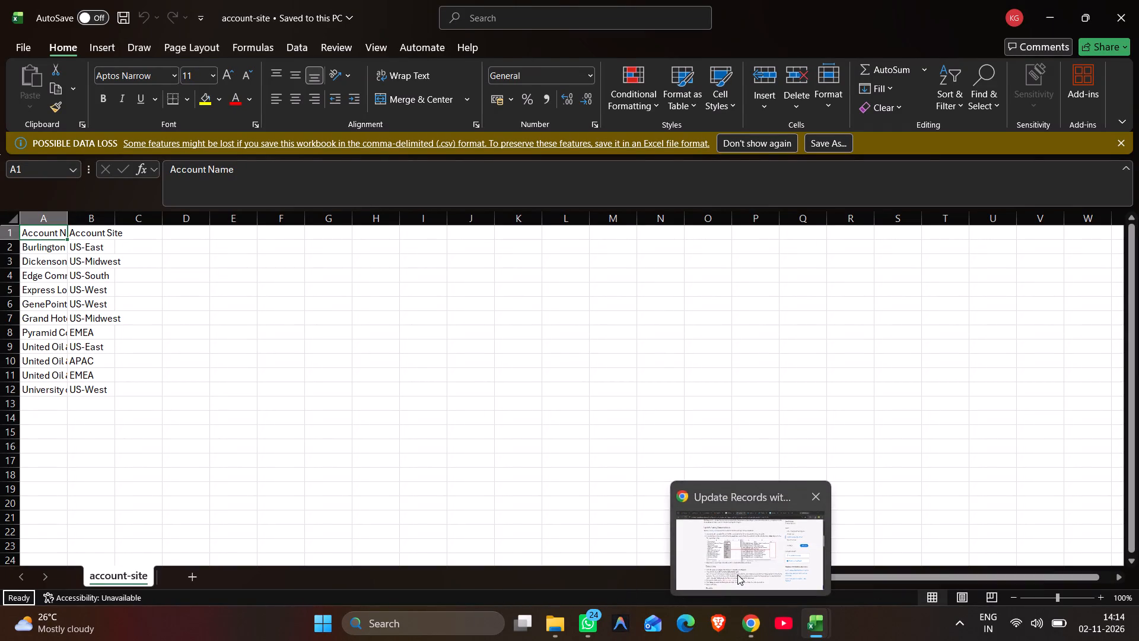
pyautogui.click(737, 575)
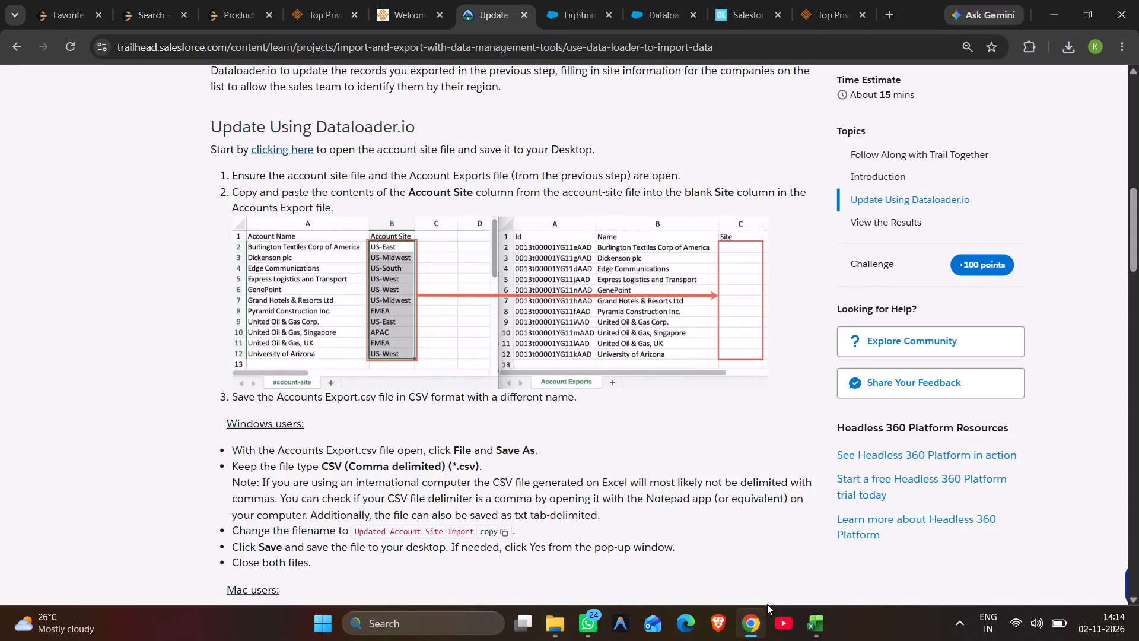
pyautogui.click(822, 630)
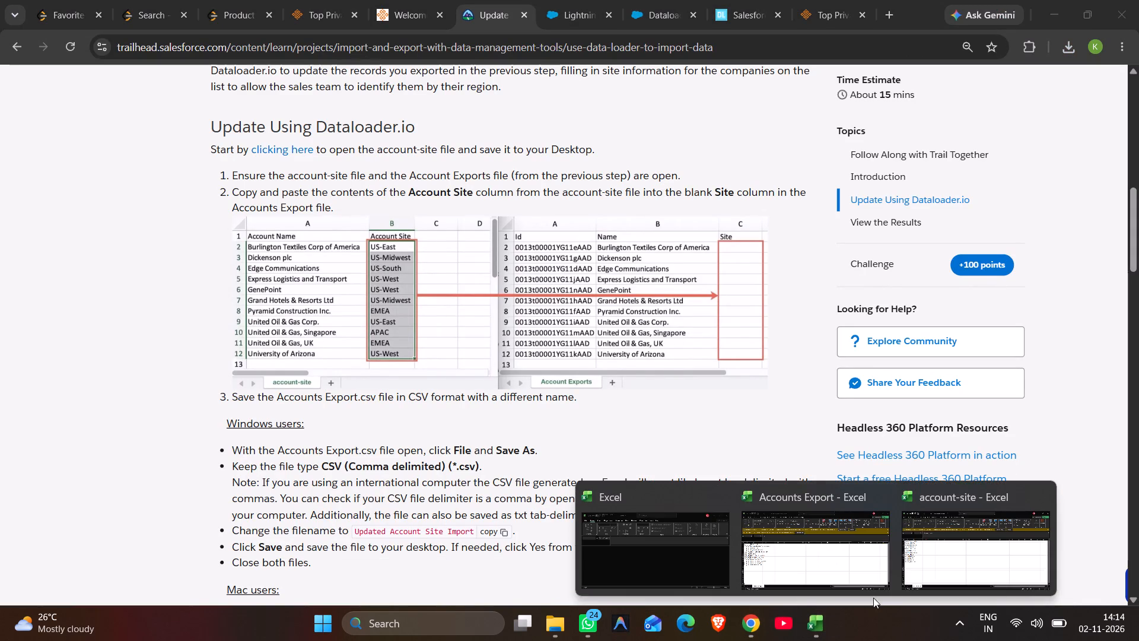
pyautogui.click(947, 549)
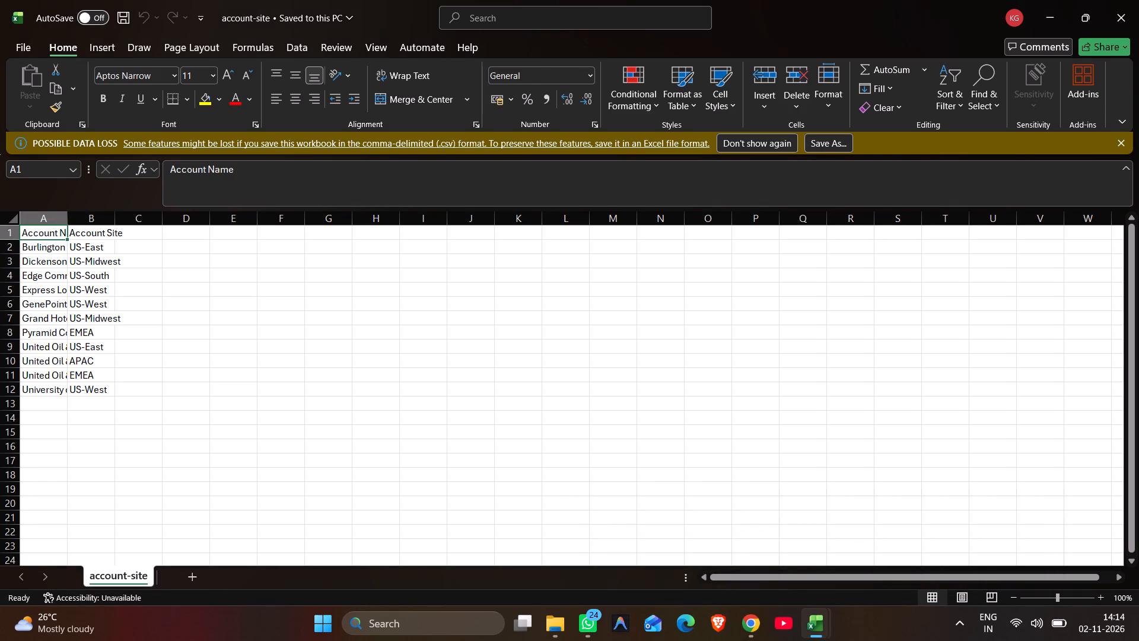
pyautogui.moveTo(69, 249); pyautogui.dragTo(114, 380)
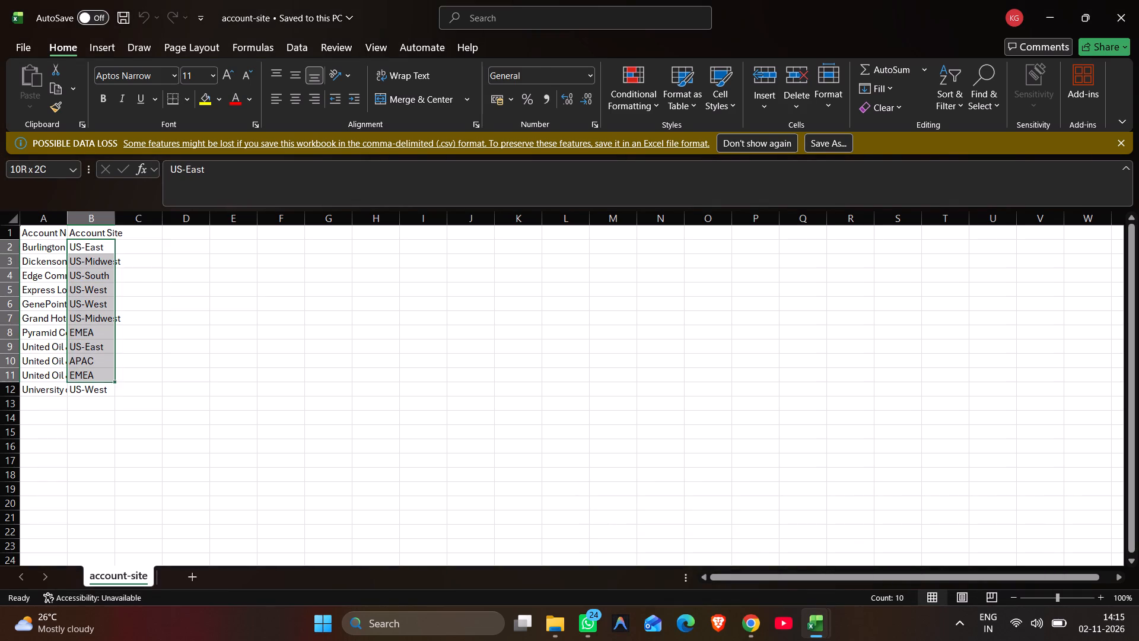
pyautogui.moveTo(114, 380); pyautogui.dragTo(112, 389)
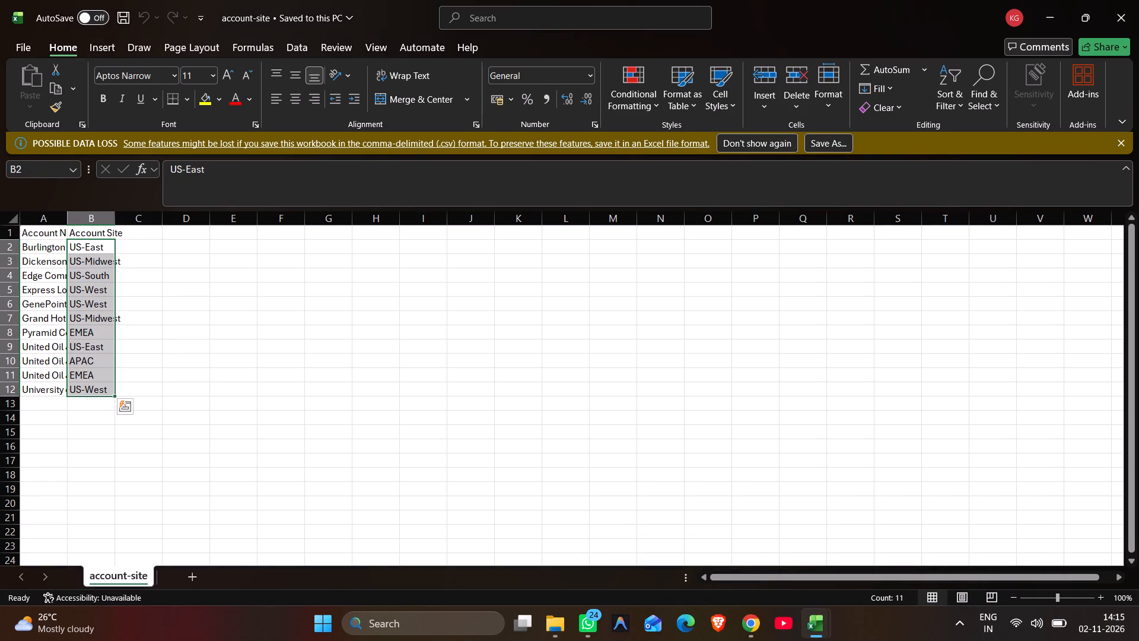
pyautogui.moveTo(71, 249); pyautogui.dragTo(120, 304)
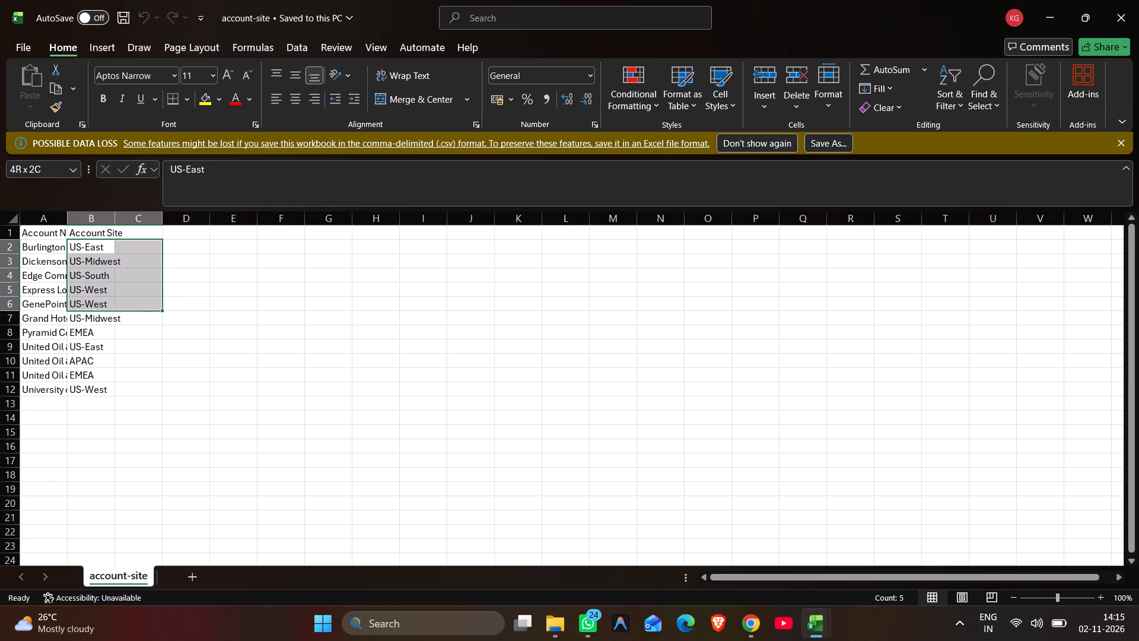
pyautogui.moveTo(120, 304); pyautogui.dragTo(120, 390)
pyautogui.hotkey('ctrl', 'c')
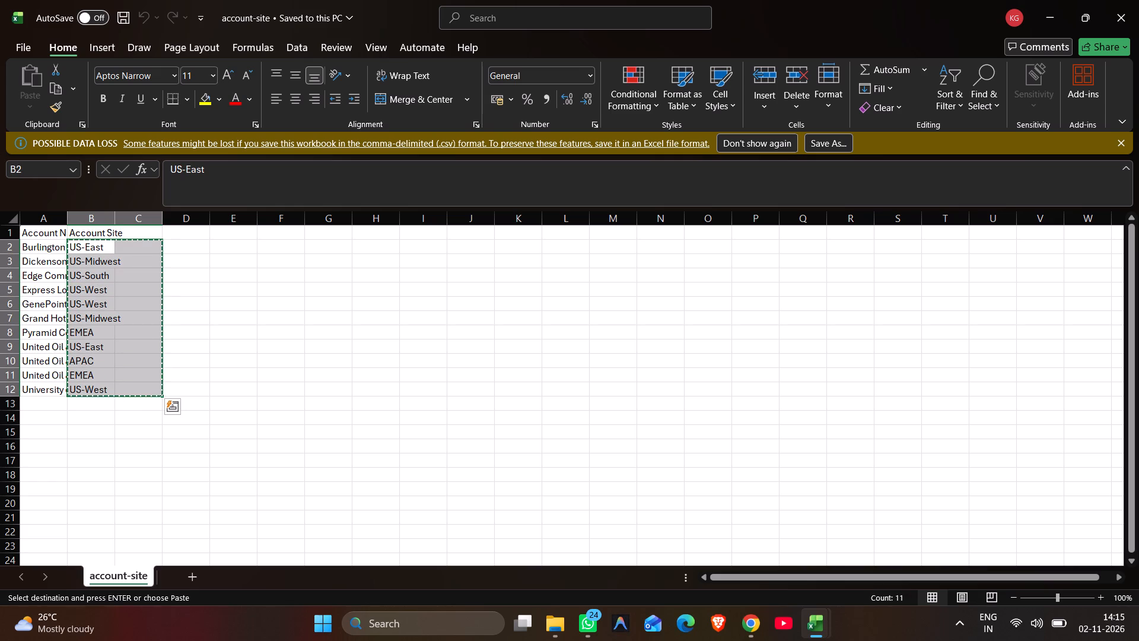
# Copy the Account Site values into the Accounts Export workbook's Site column starting at C2, and widen the Name and Site columns.
pyautogui.hotkey('ctrl', 'c')
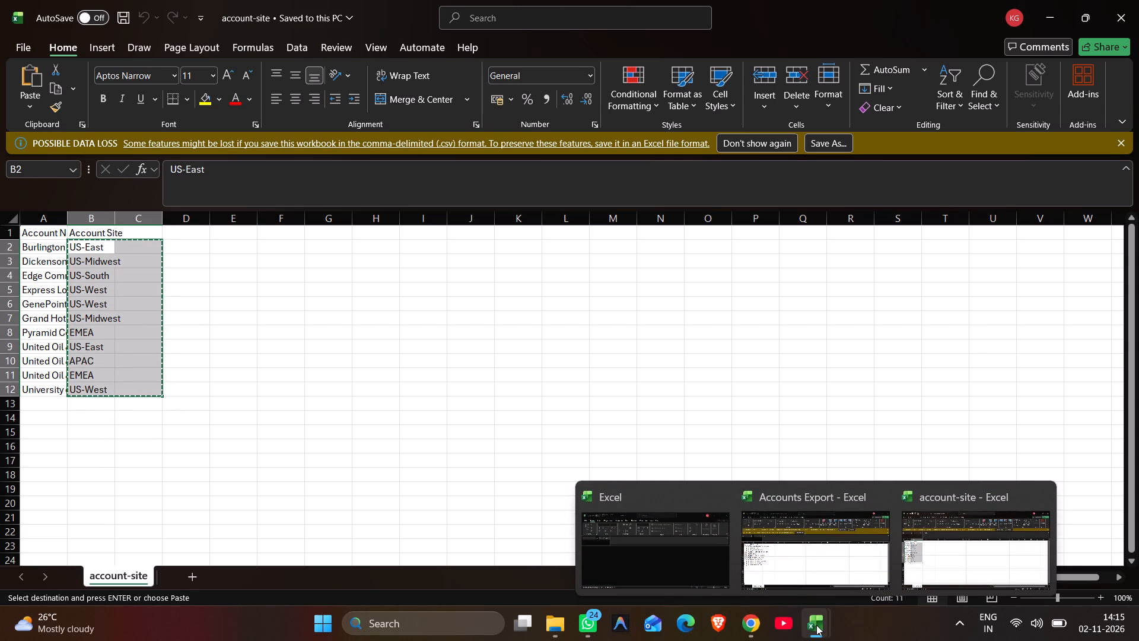
pyautogui.click(830, 575)
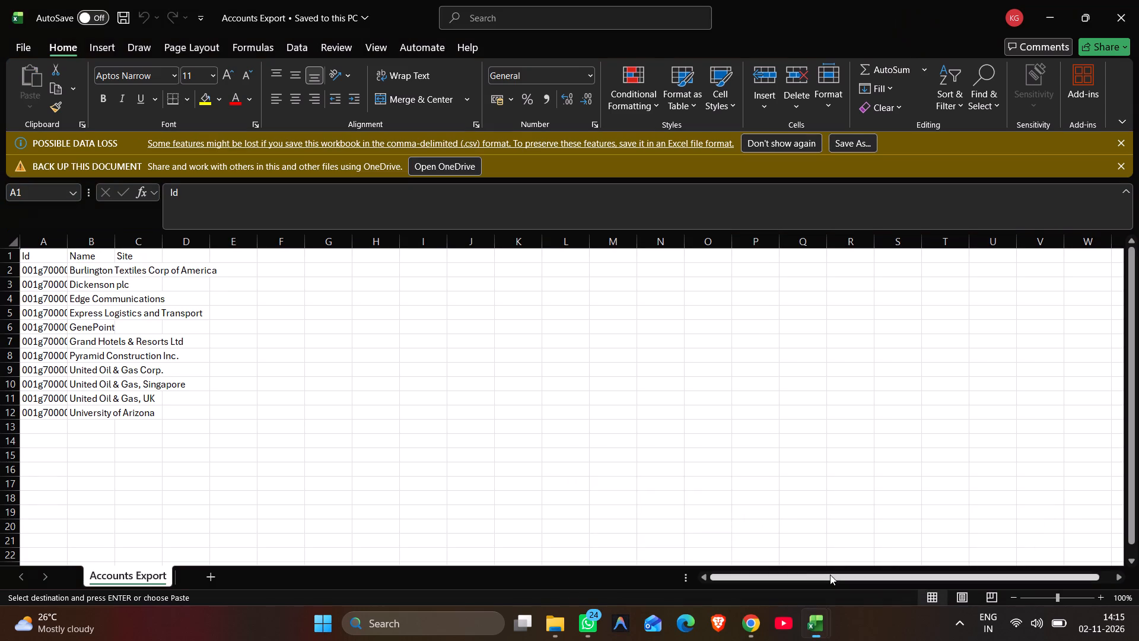
pyautogui.click(149, 253)
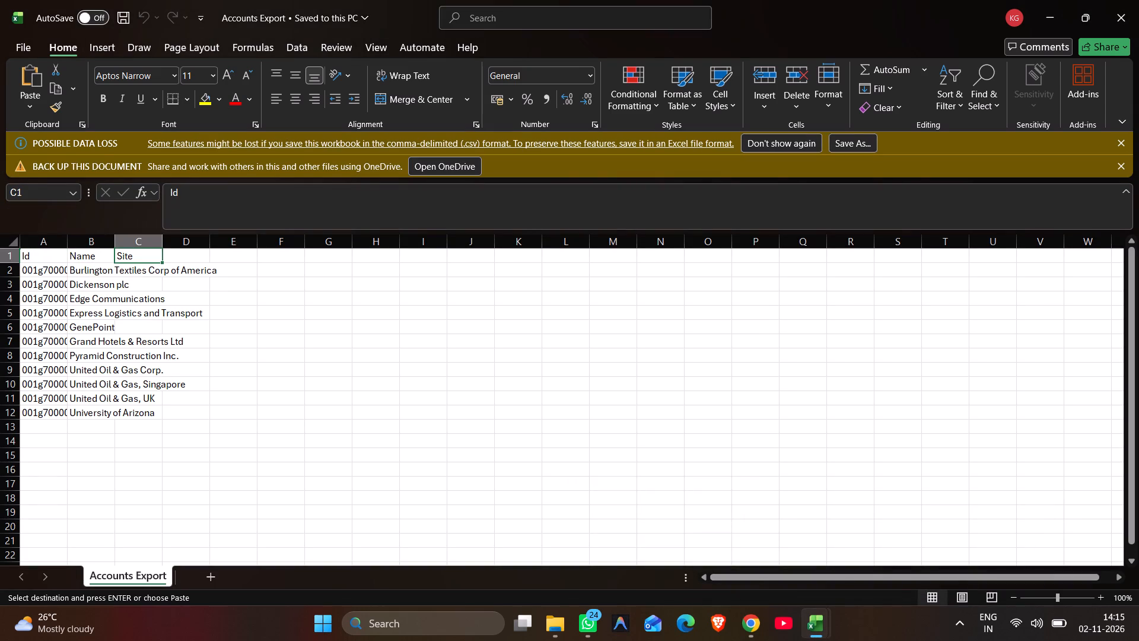
pyautogui.click(104, 257)
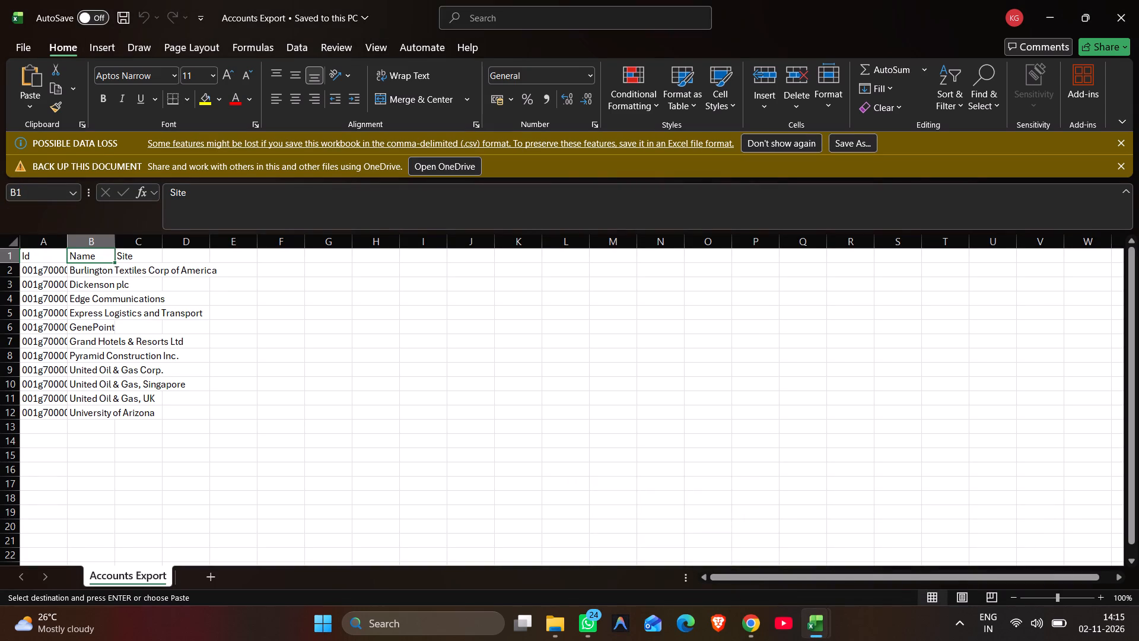
pyautogui.moveTo(115, 245); pyautogui.dragTo(243, 261)
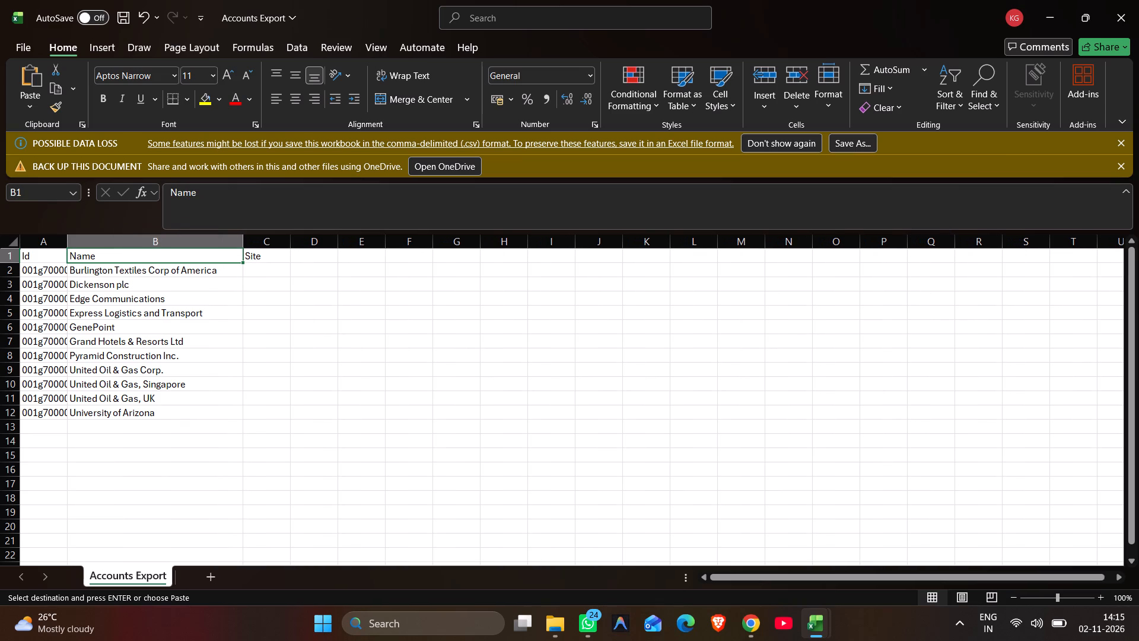
pyautogui.click(273, 269)
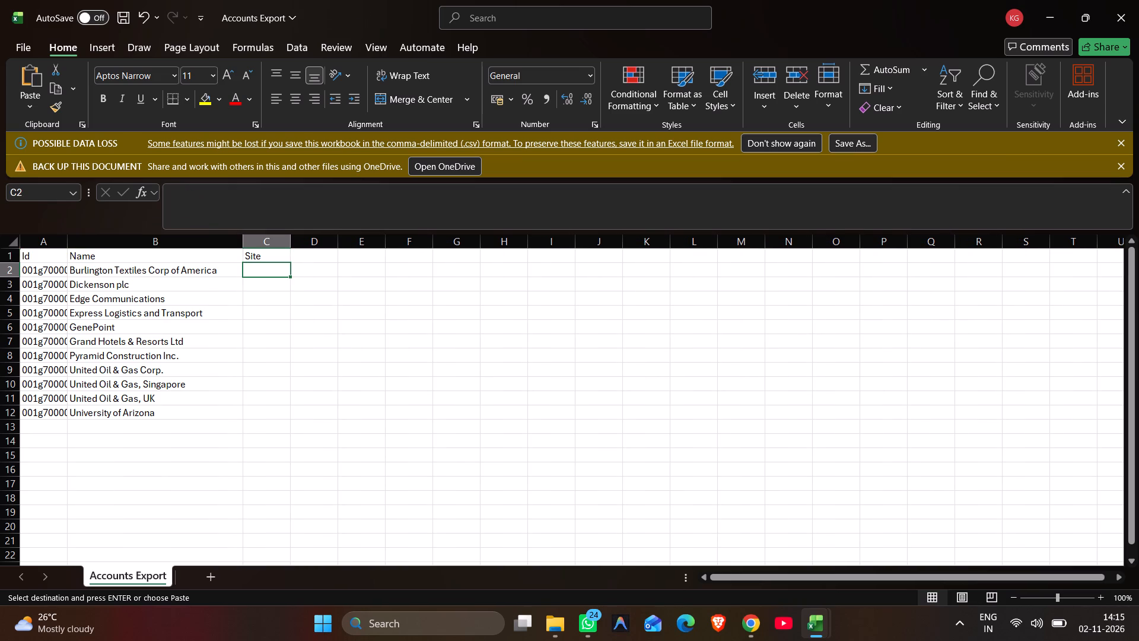
pyautogui.moveTo(283, 258); pyautogui.dragTo(291, 250)
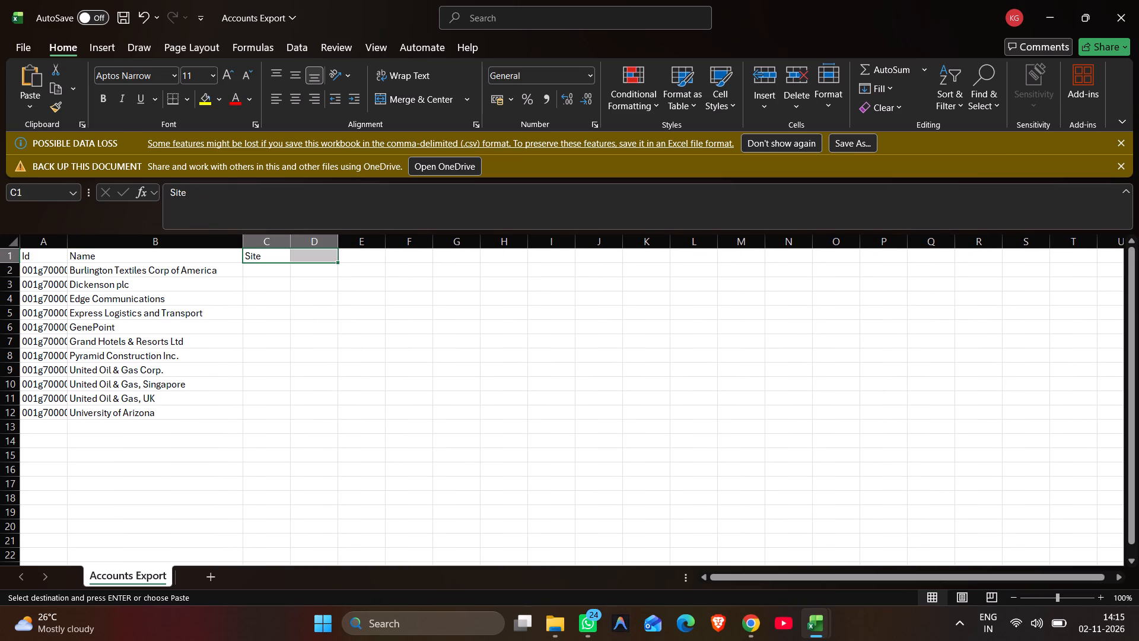
pyautogui.moveTo(285, 245); pyautogui.dragTo(384, 247)
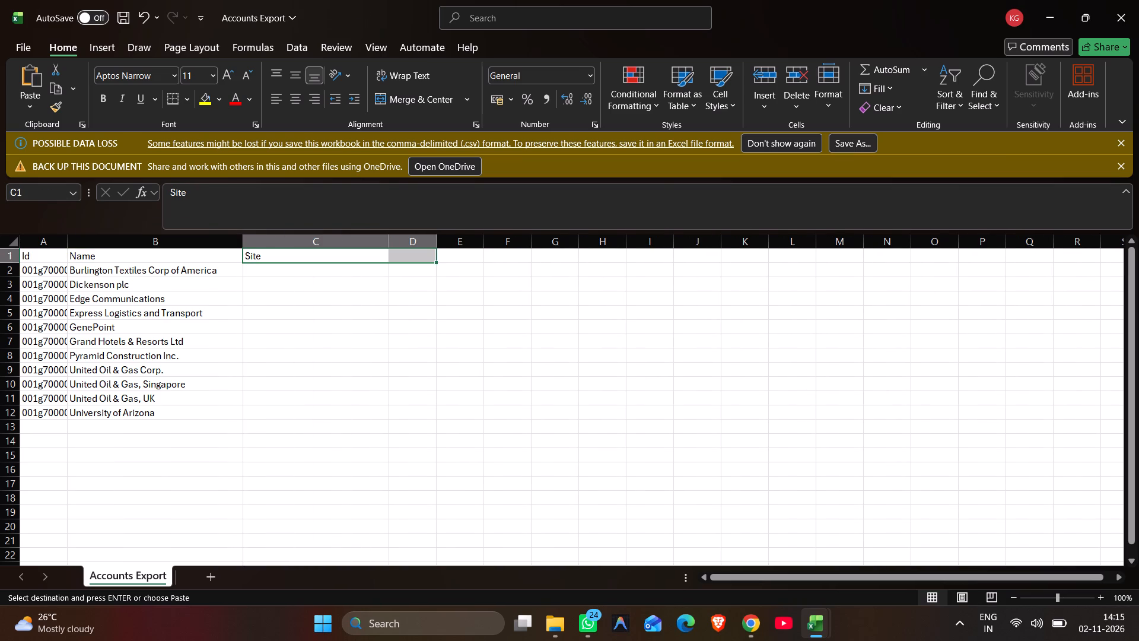
pyautogui.click(279, 265)
pyautogui.hotkey('ctrl', 'v')
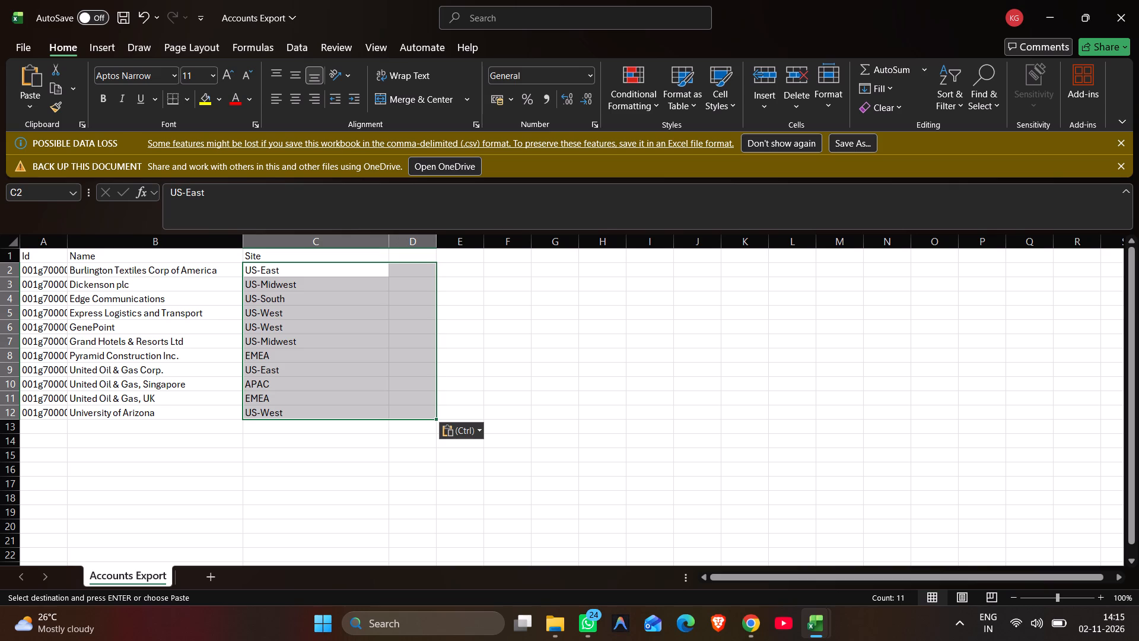
pyautogui.click(284, 469)
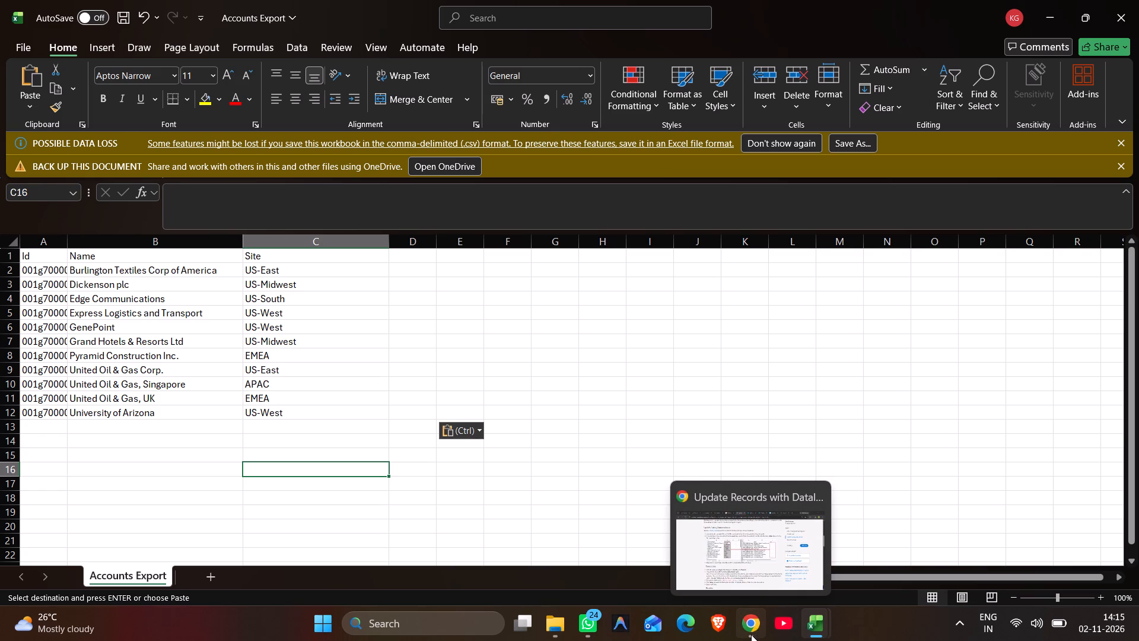
# Review Trailhead's file-saving instructions and save Accounts Export to the Desktop as CSV (Comma delimited), replacing the existing file.
pyautogui.click(767, 537)
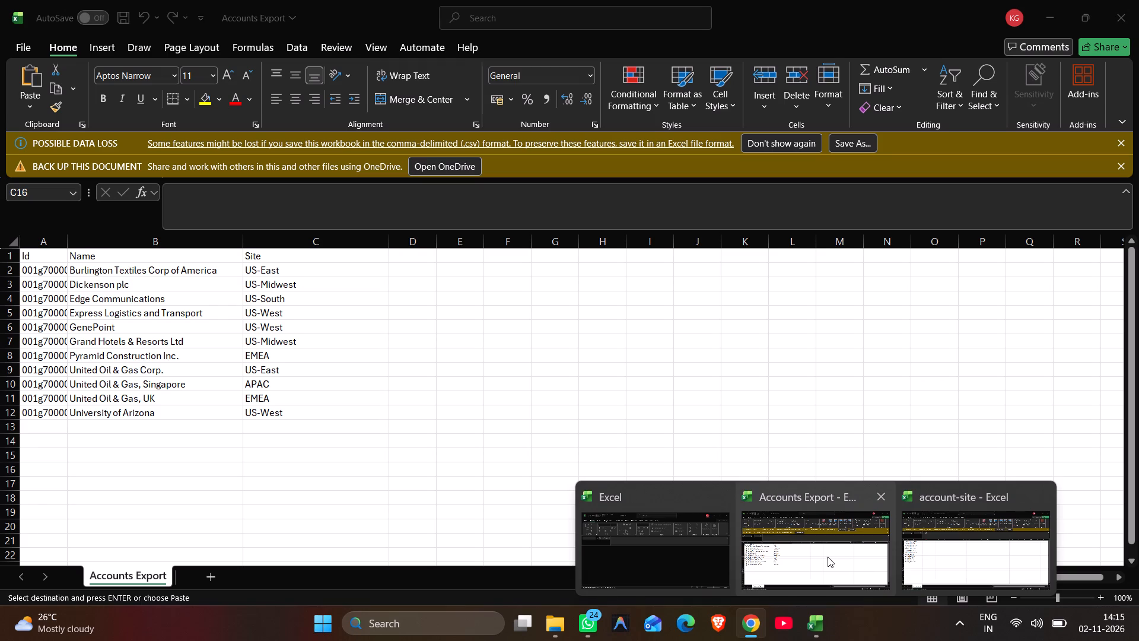
pyautogui.click(828, 557)
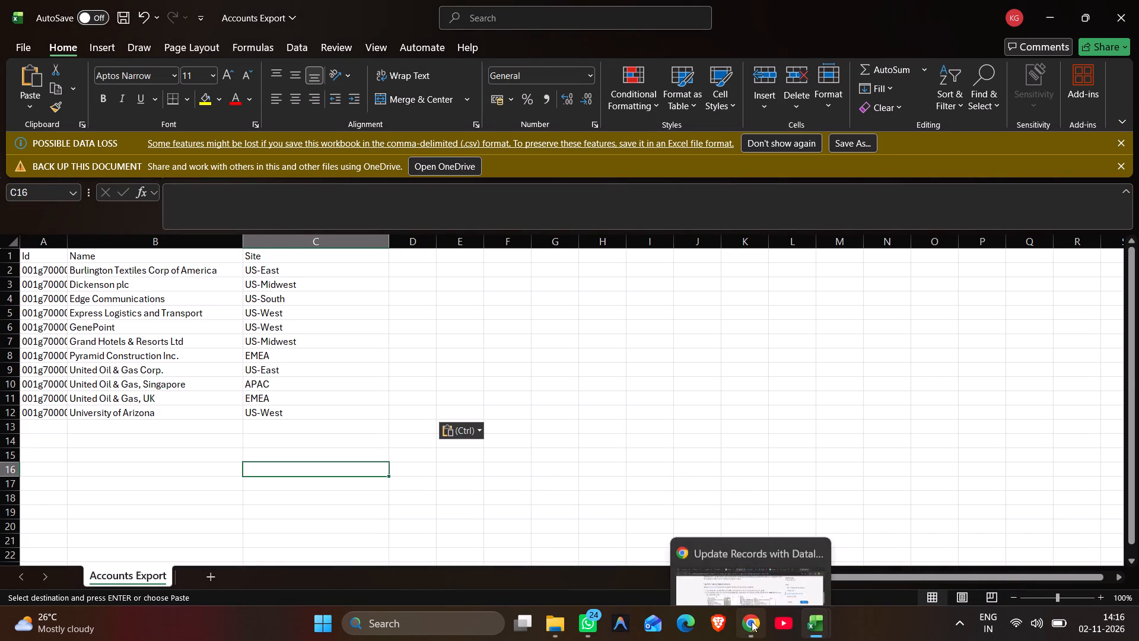
pyautogui.click(736, 544)
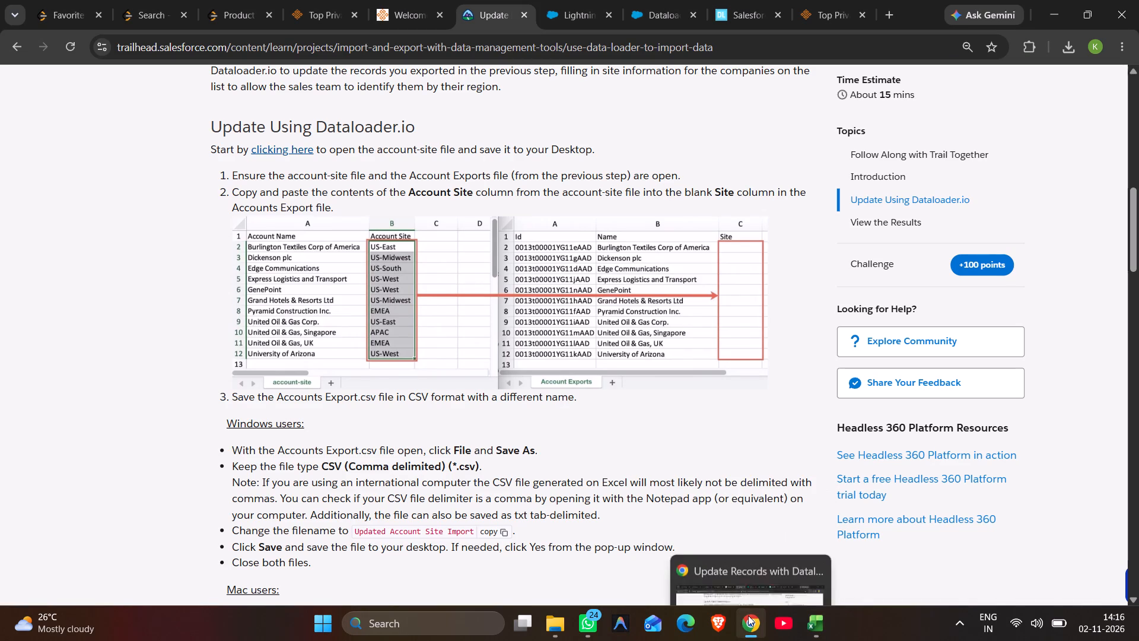
pyautogui.click(820, 624)
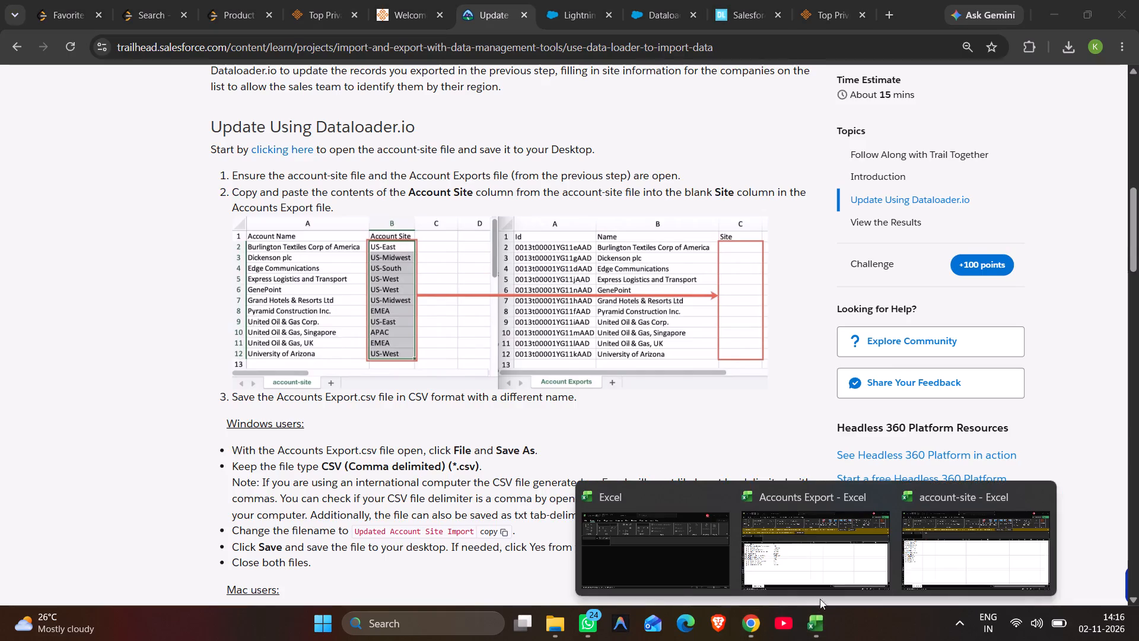
pyautogui.click(798, 553)
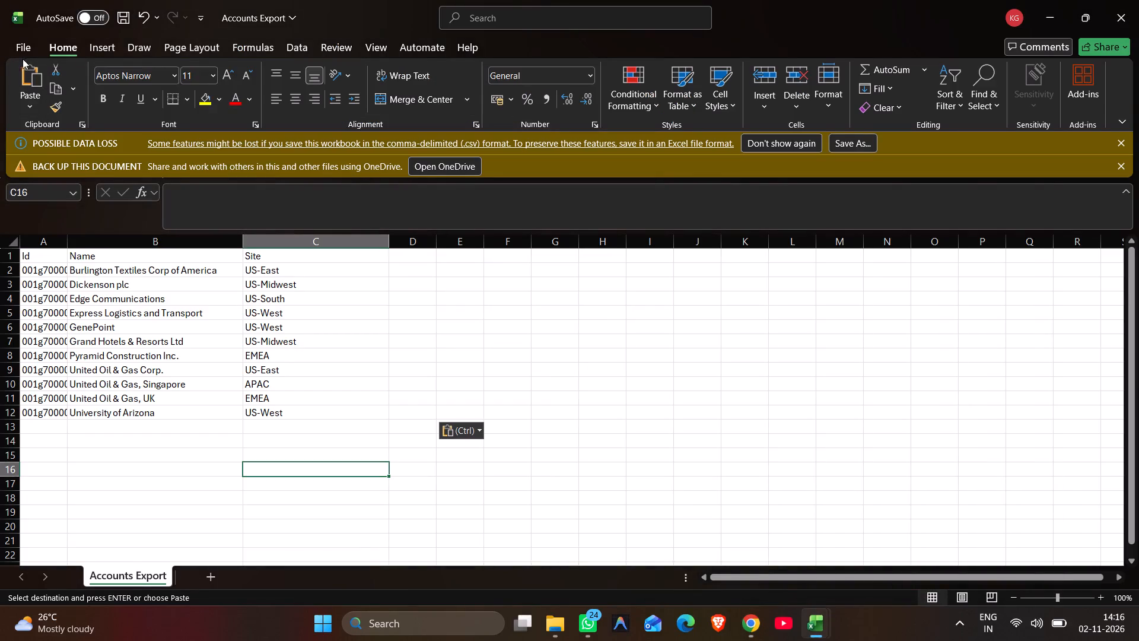
pyautogui.hotkey('ctrl', 's')
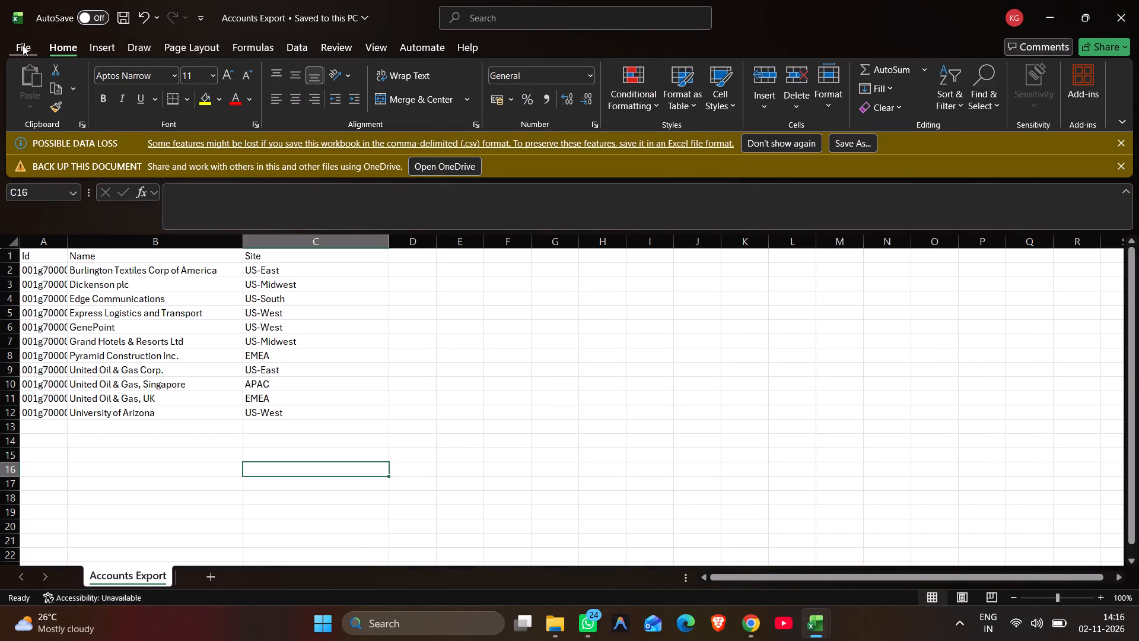
pyautogui.click(23, 44)
pyautogui.click(48, 266)
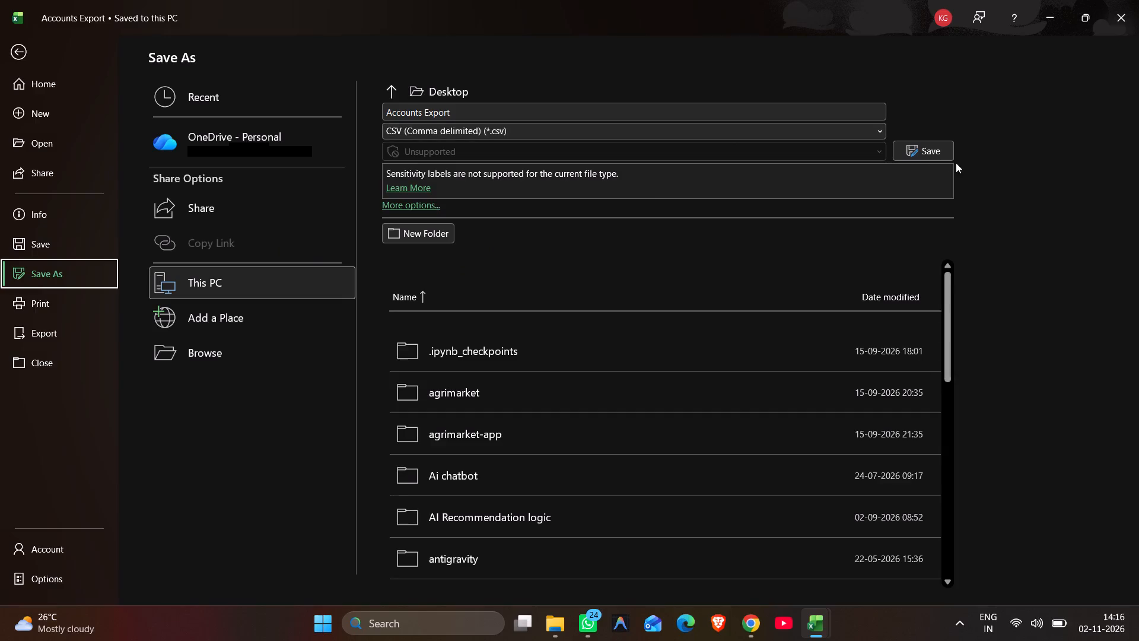
pyautogui.click(933, 150)
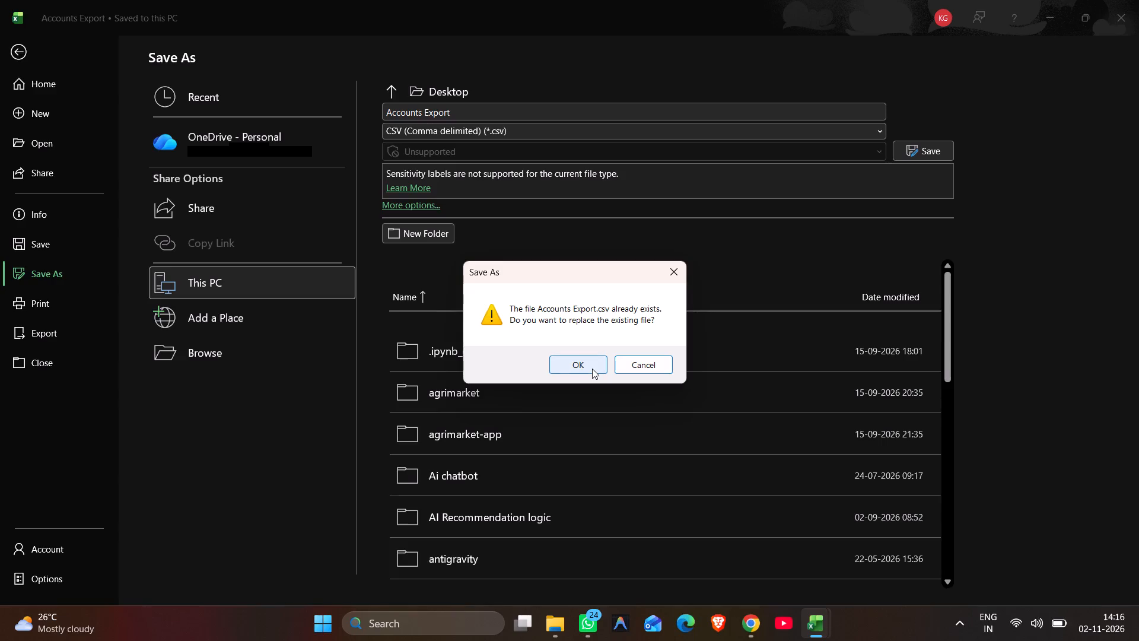
pyautogui.click(592, 369)
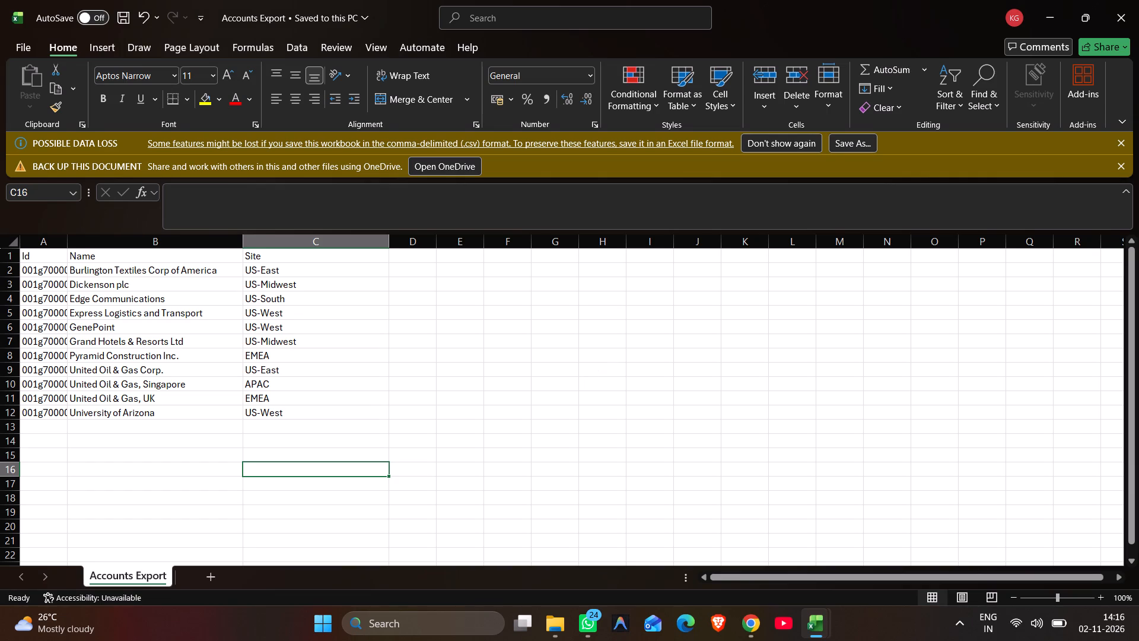
# In File Explorer, rename the Desktop's Accounts Export file as Account Export1, closing its Excel workbook and retrying the rename.
pyautogui.click(546, 629)
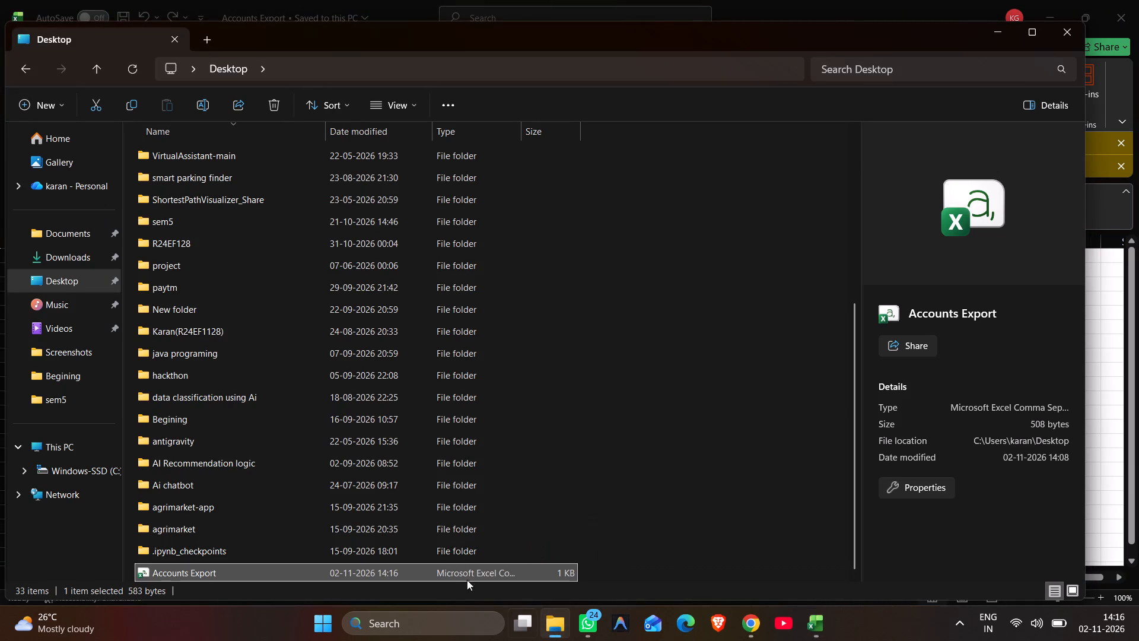
pyautogui.rightClick(256, 576)
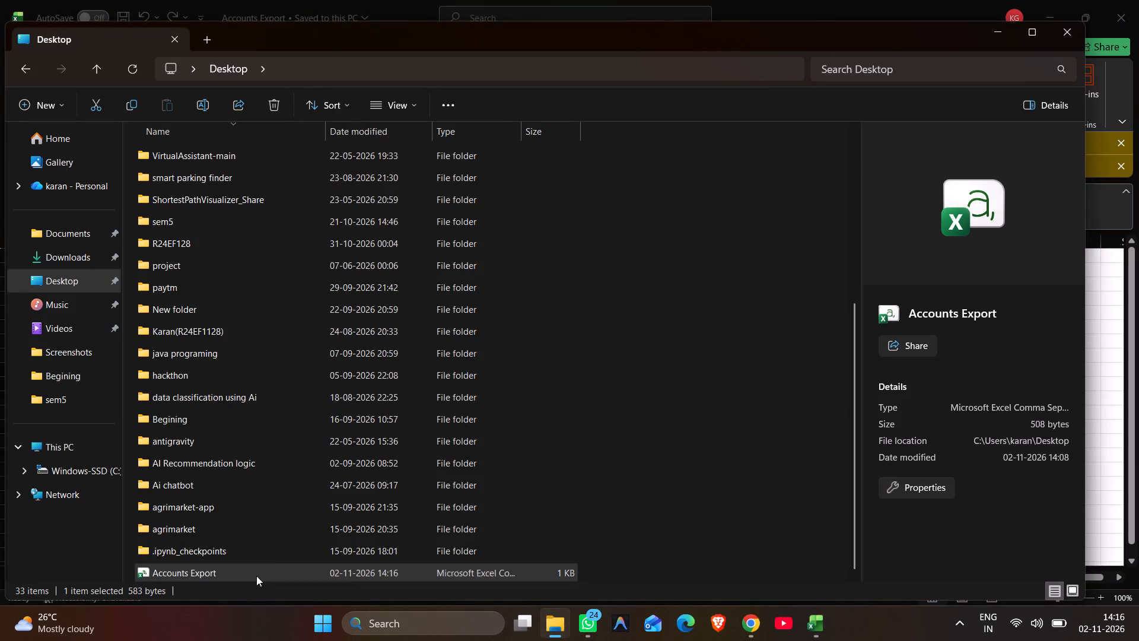
pyautogui.click(379, 553)
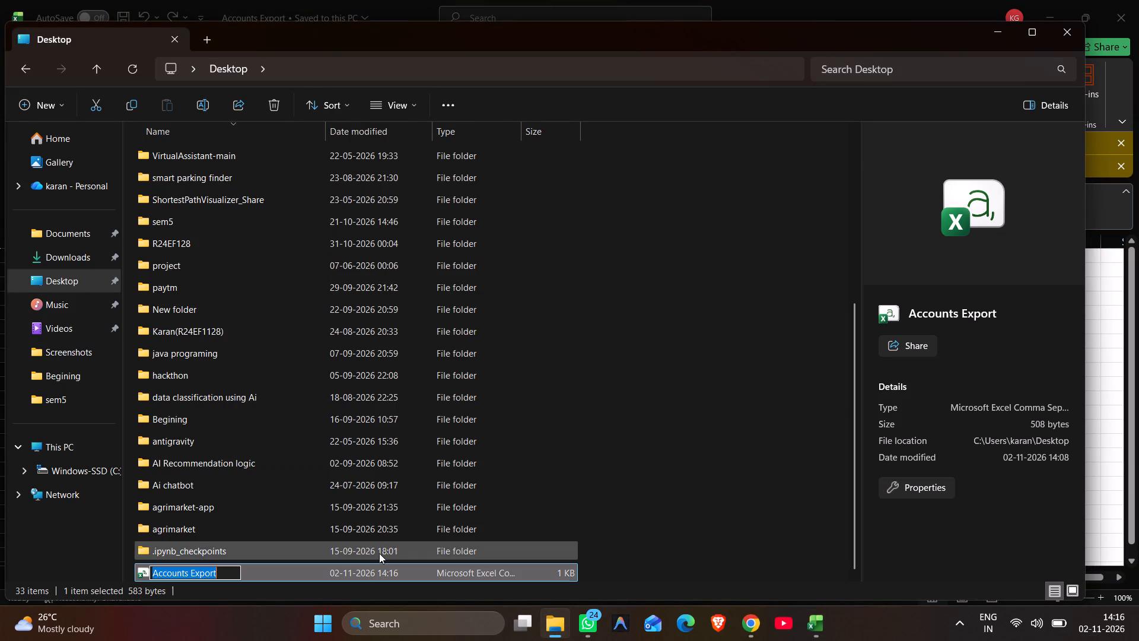
pyautogui.press('space')
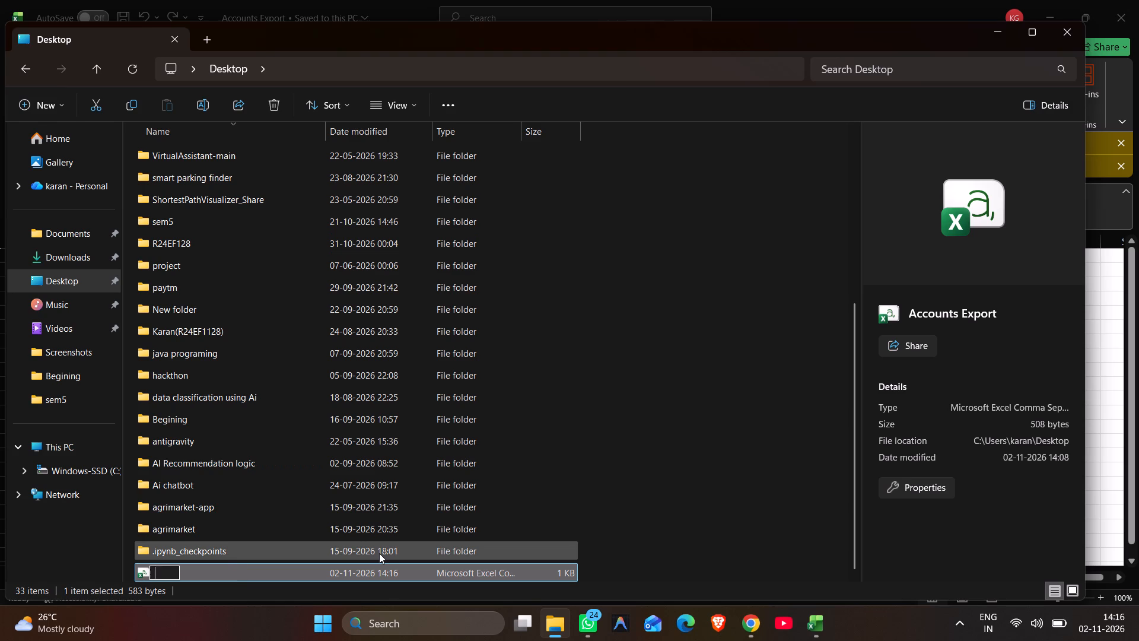
pyautogui.hotkey('ctrl', 'z')
pyautogui.hotkey('ctrl', 'z')
pyautogui.hotkey('ctrl', 'z')
pyautogui.press('BackSpace')
pyautogui.press('BackSpace')
pyautogui.write('acc')
pyautogui.press('BackSpace')
pyautogui.press('BackSpace')
pyautogui.press('BackSpace')
pyautogui.write('ccount')
pyautogui.press('space')
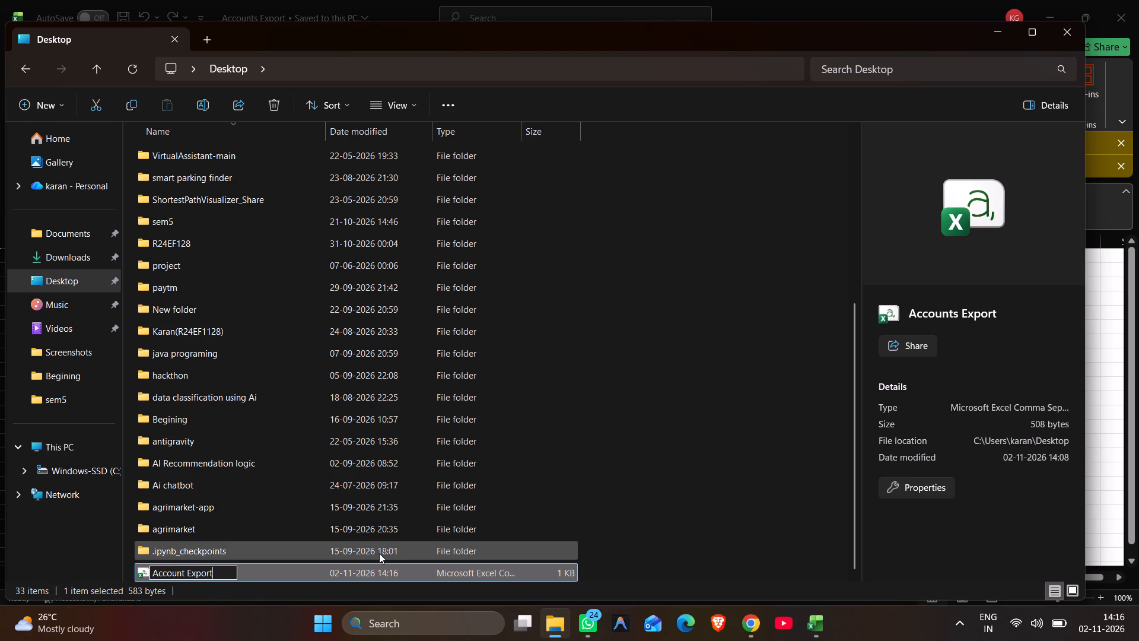
pyautogui.press('1')
pyautogui.press('Return')
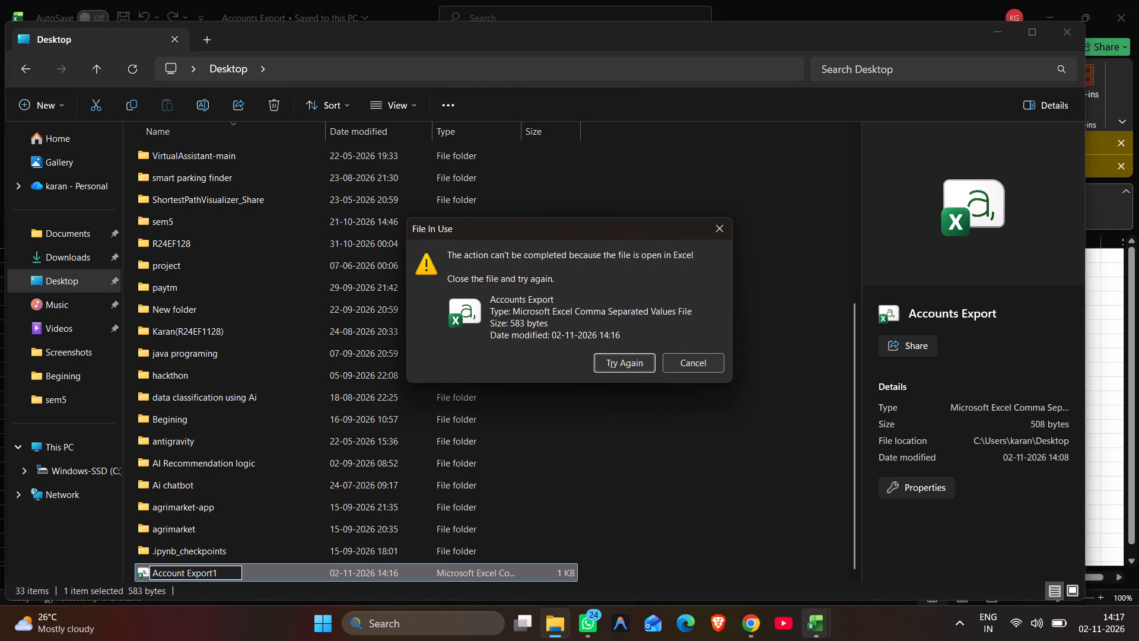
pyautogui.click(880, 494)
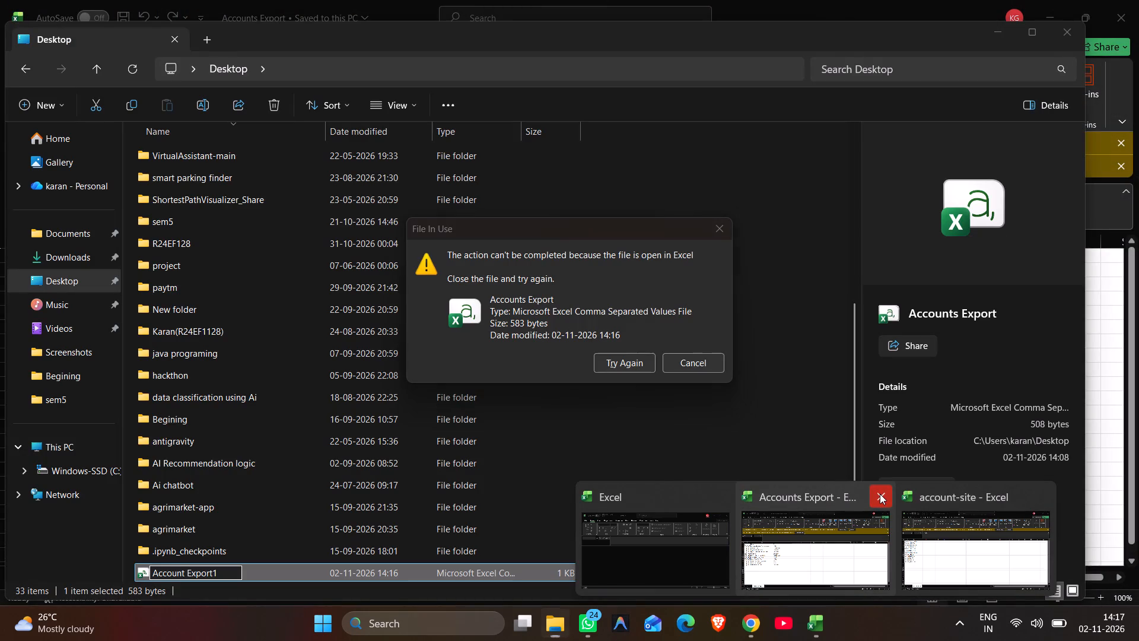
pyautogui.click(634, 365)
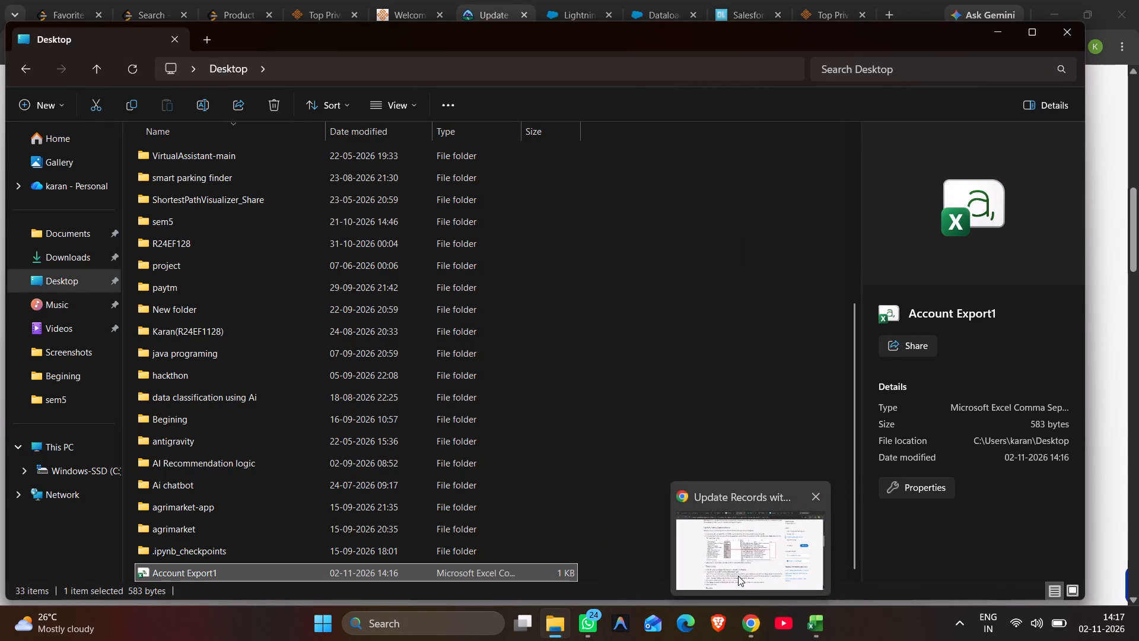
# Copy the filename Updated Account Site Import from Trailhead in Chrome and rename the Desktop's Account Export1 file to it in File Explorer.
pyautogui.click(738, 576)
pyautogui.scroll(-3, 464, 450)
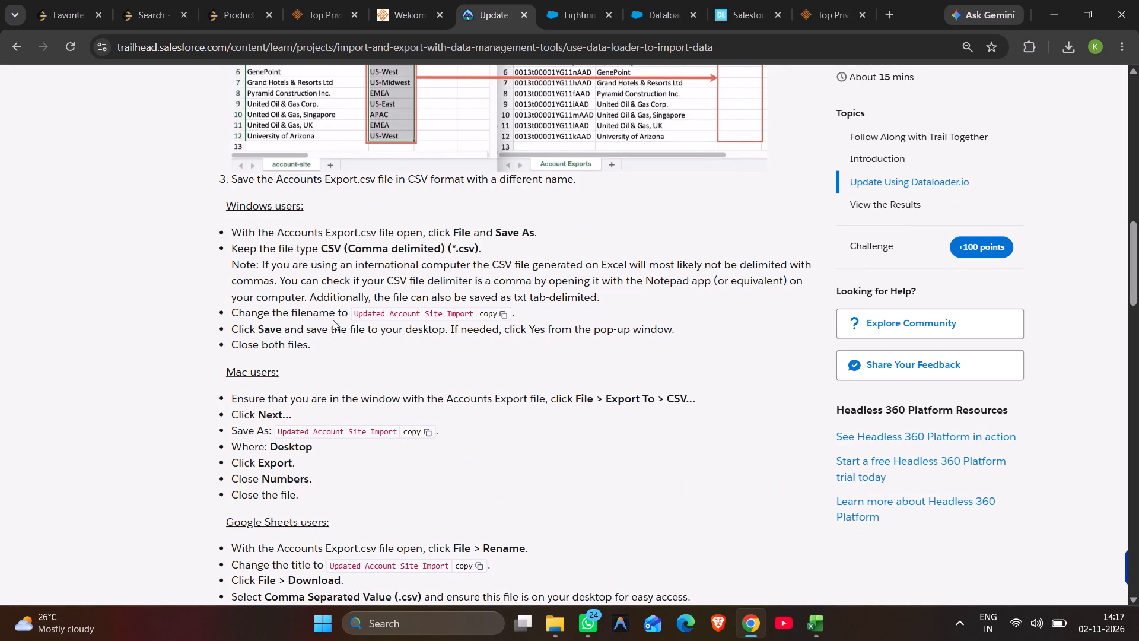
pyautogui.click(497, 310)
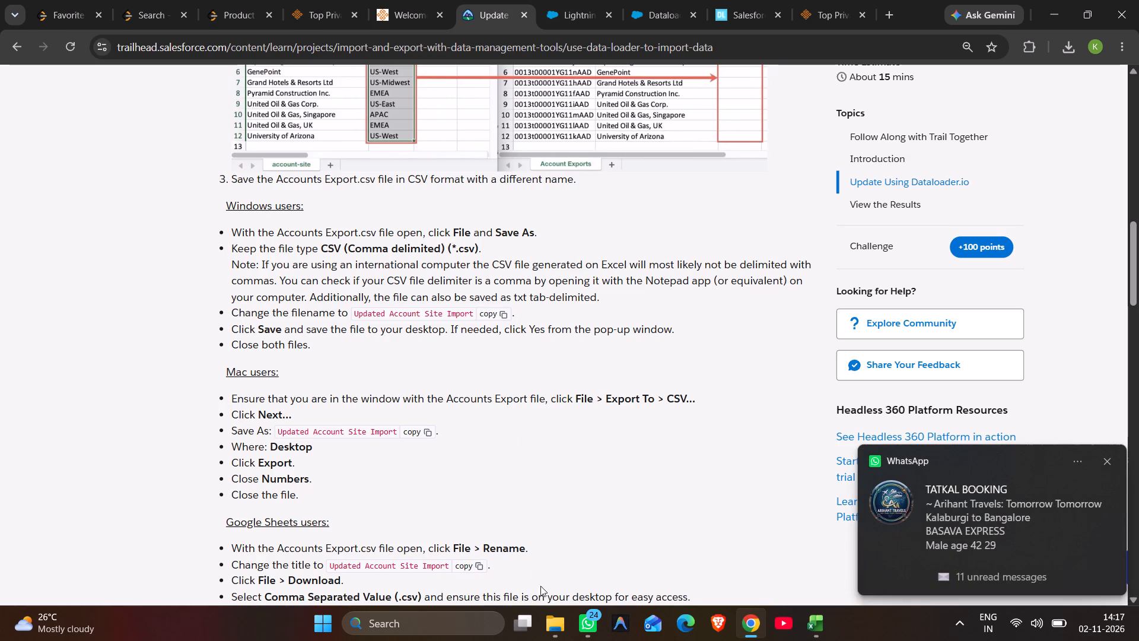
pyautogui.click(551, 613)
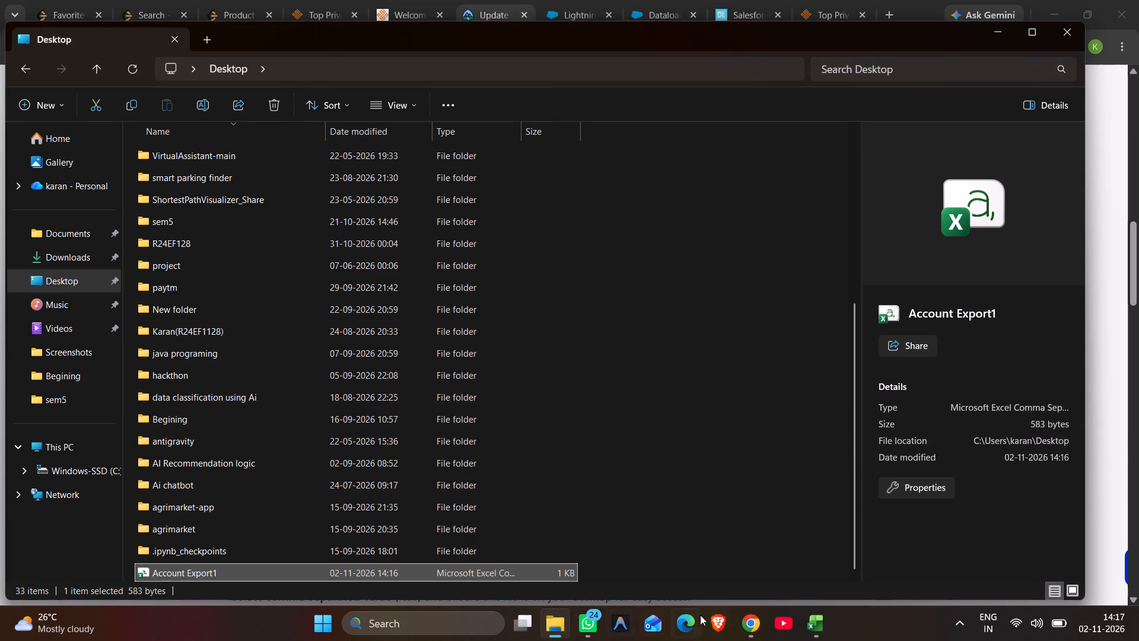
pyautogui.click(743, 621)
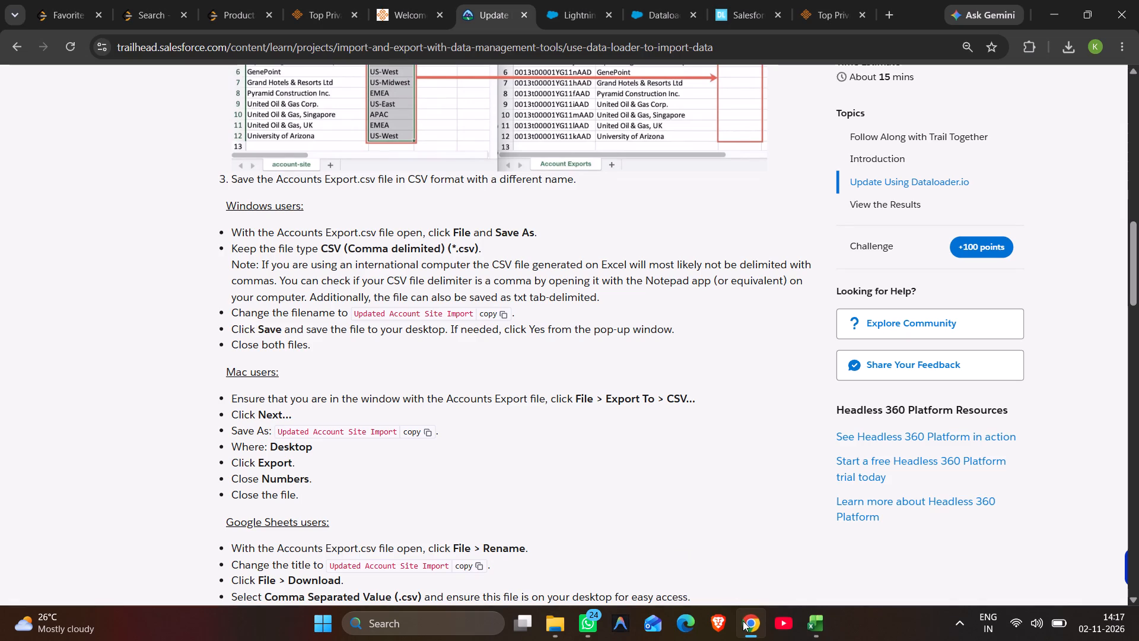
pyautogui.click(551, 632)
pyautogui.click(233, 569)
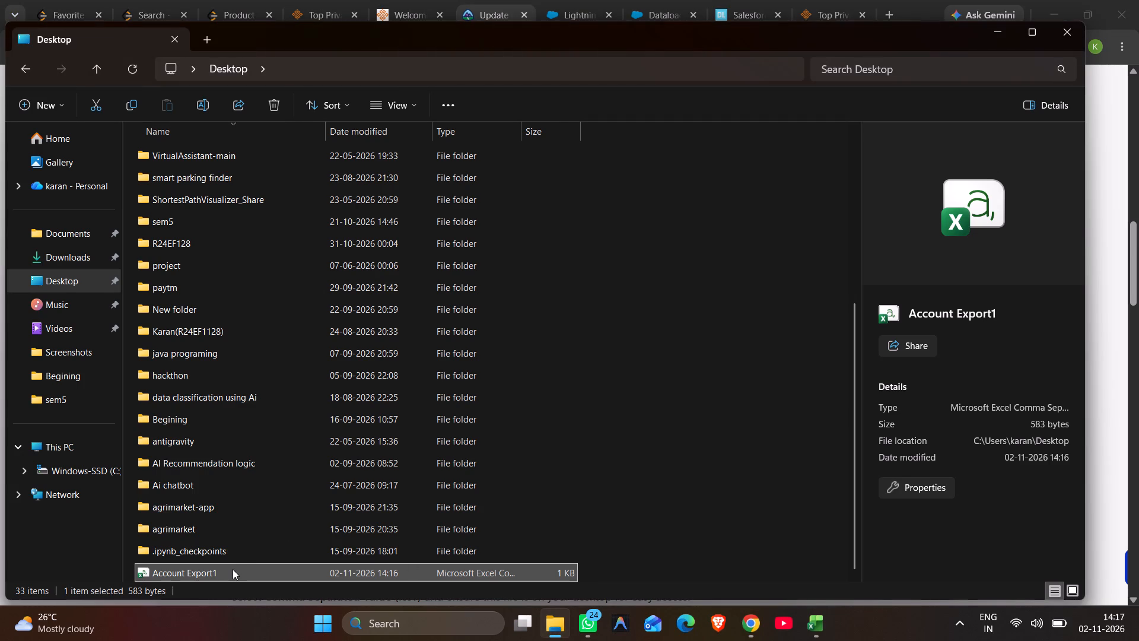
pyautogui.rightClick(233, 569)
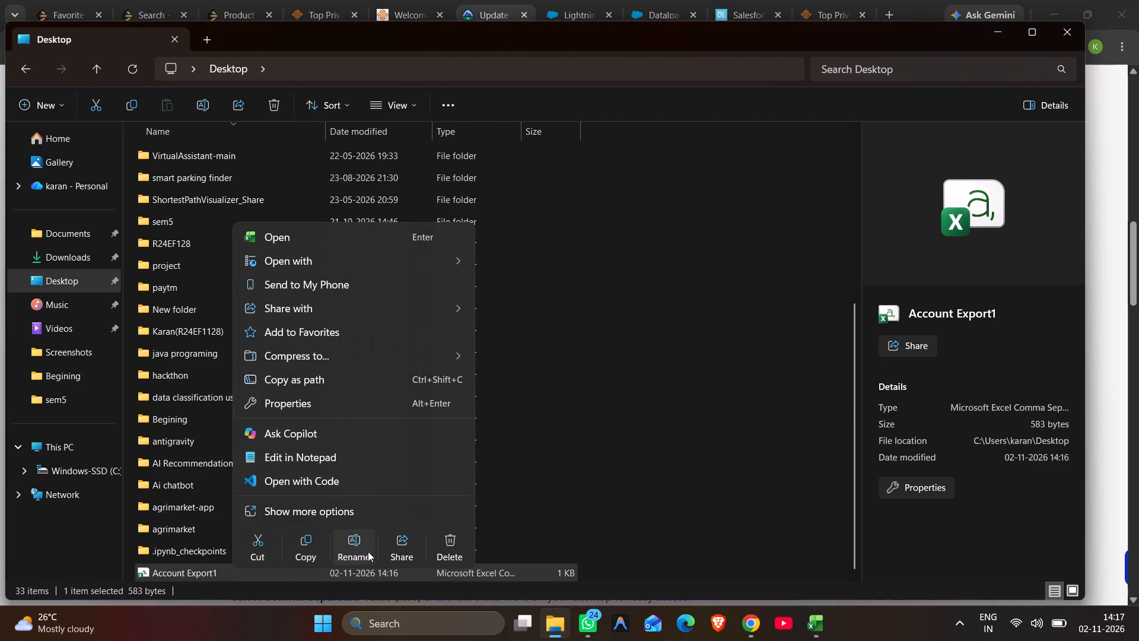
pyautogui.click(368, 551)
pyautogui.hotkey('ctrl', 'v')
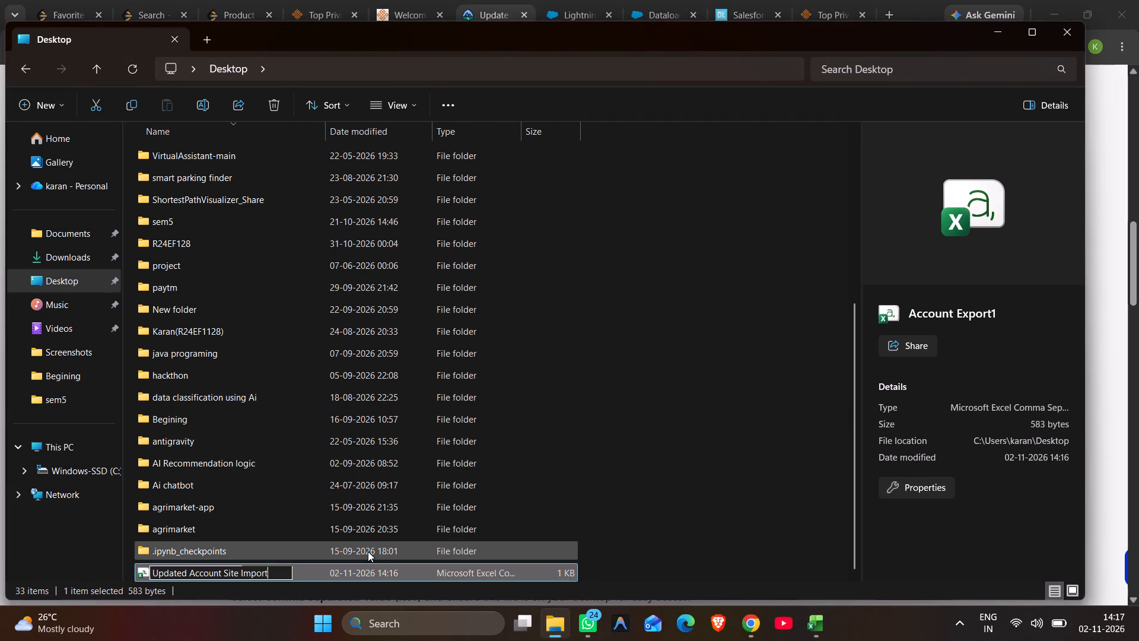
pyautogui.press('Return')
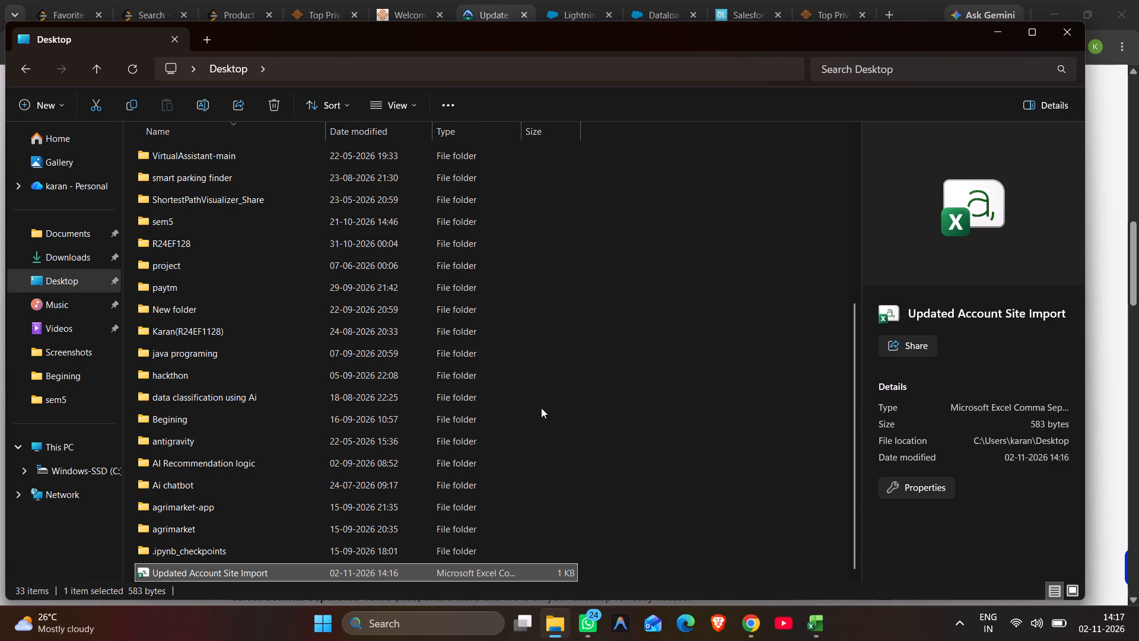
# Switch back to Trailhead in Chrome and review the remaining file-saving instructions and the Dataloader.io import steps below them.
pyautogui.click(752, 632)
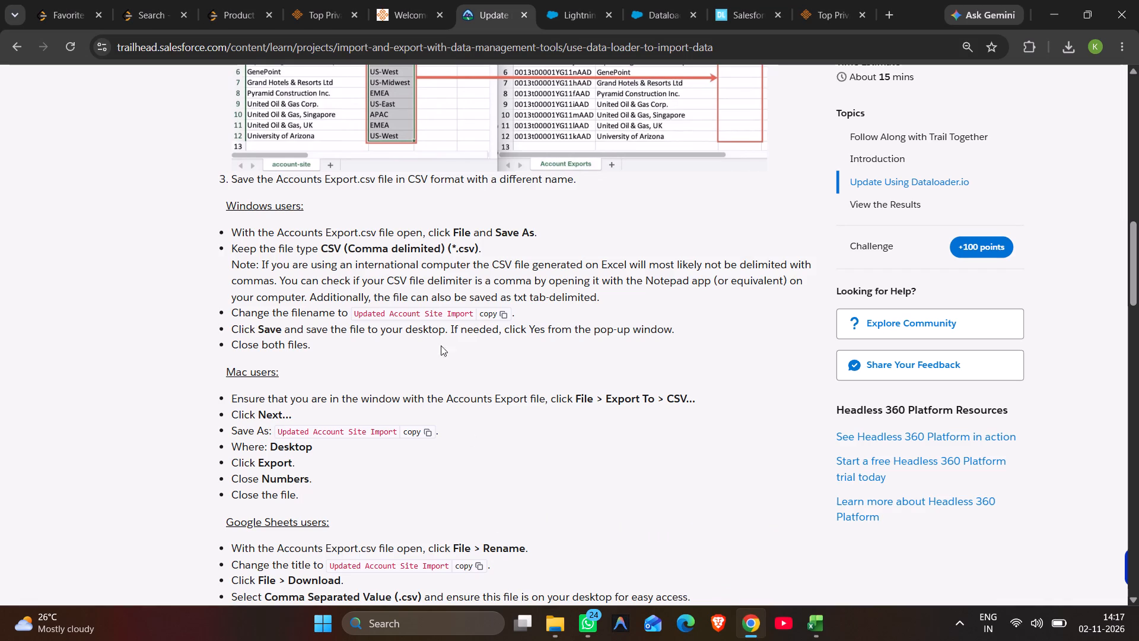
pyautogui.click(556, 630)
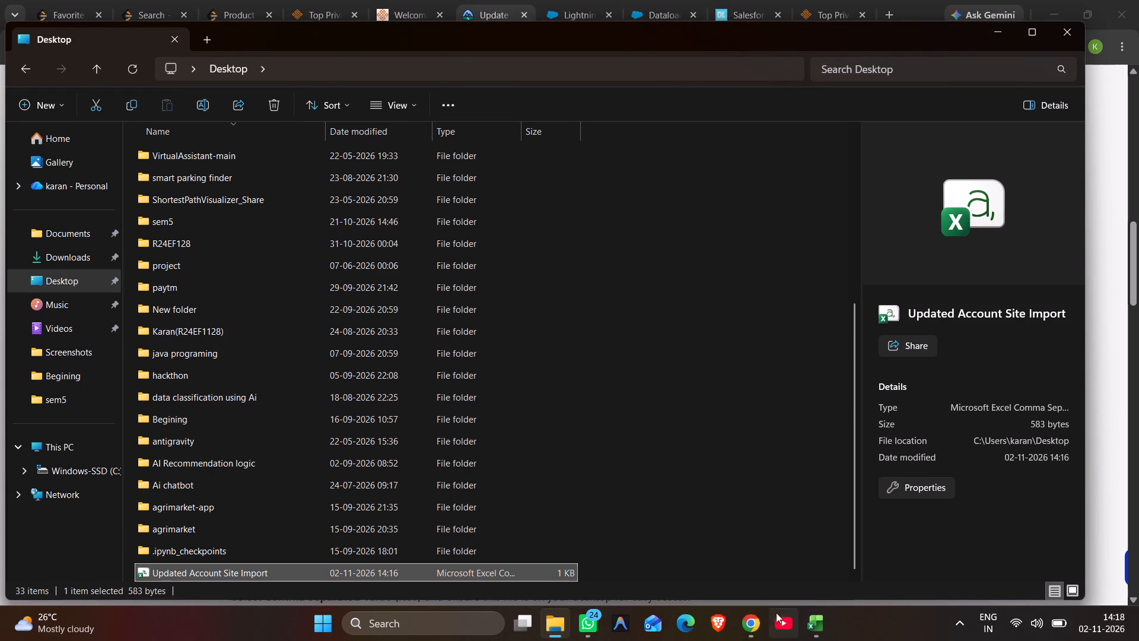
pyautogui.click(751, 623)
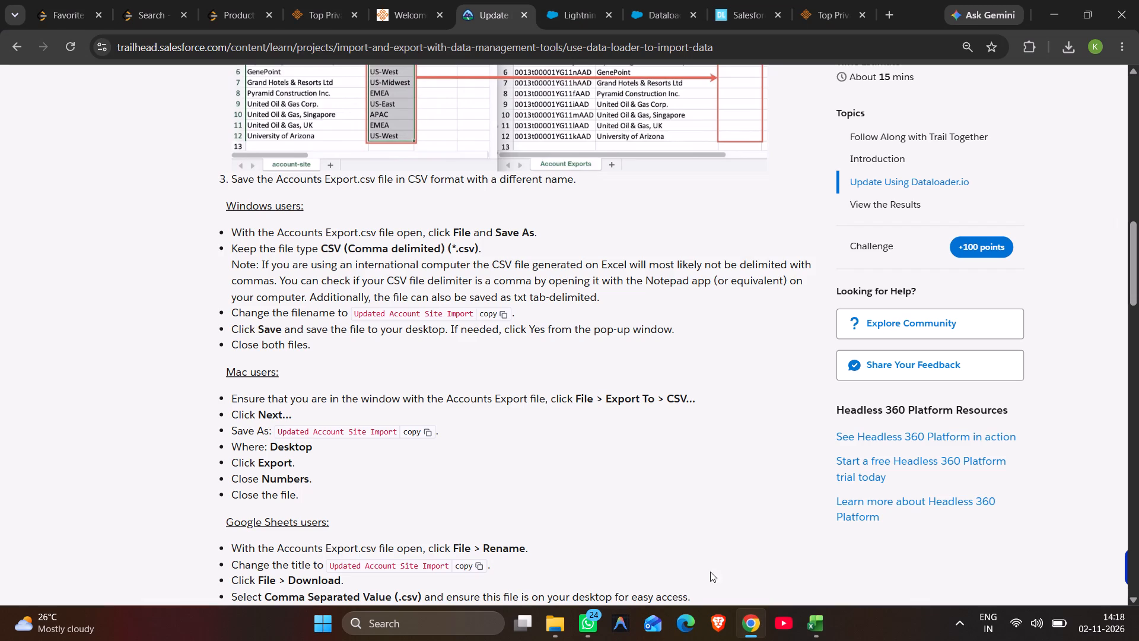
pyautogui.scroll(-1, 483, 461)
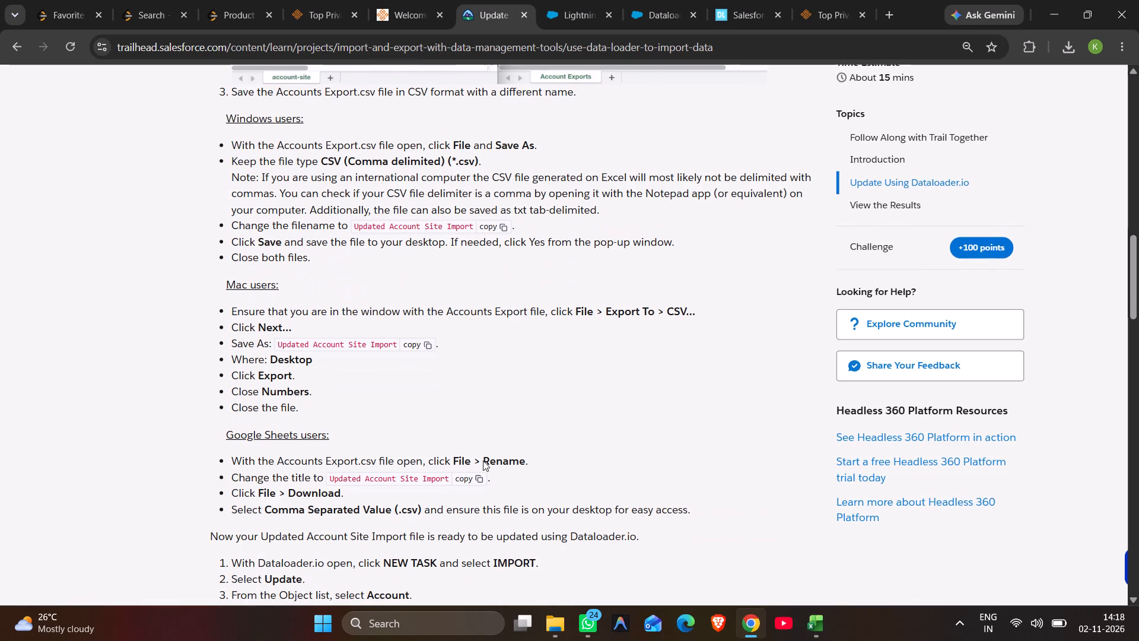
# Read Trailhead's Dataloader.io update instructions, and start a new import task in Dataloader.io.
pyautogui.scroll(-3, 483, 461)
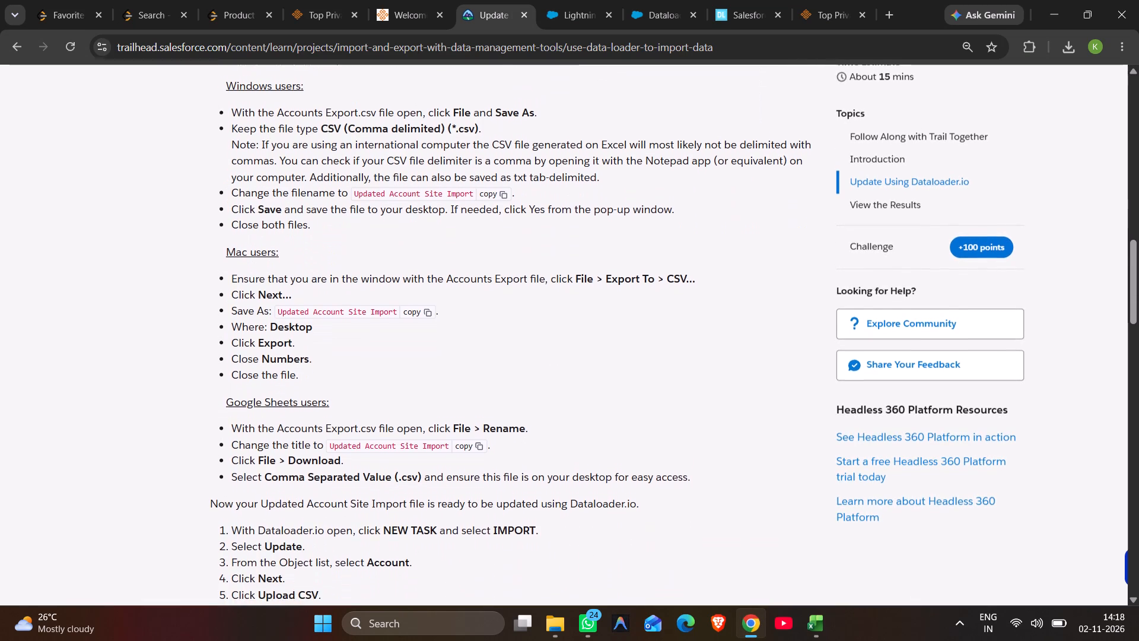
pyautogui.scroll(-3, 483, 461)
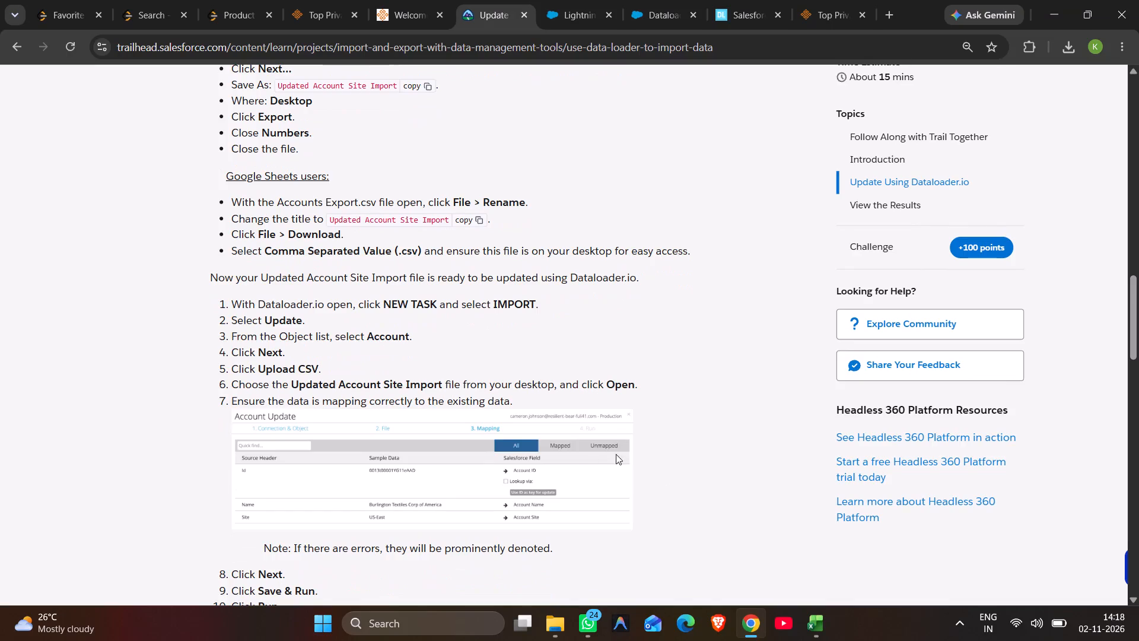
pyautogui.click(746, 8)
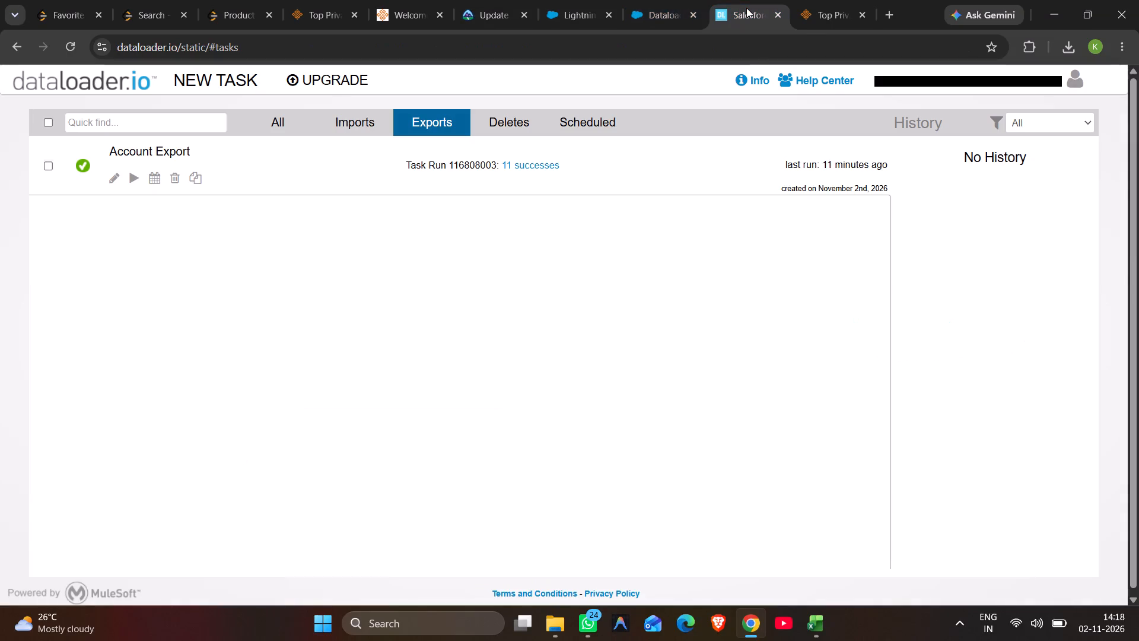
pyautogui.click(359, 118)
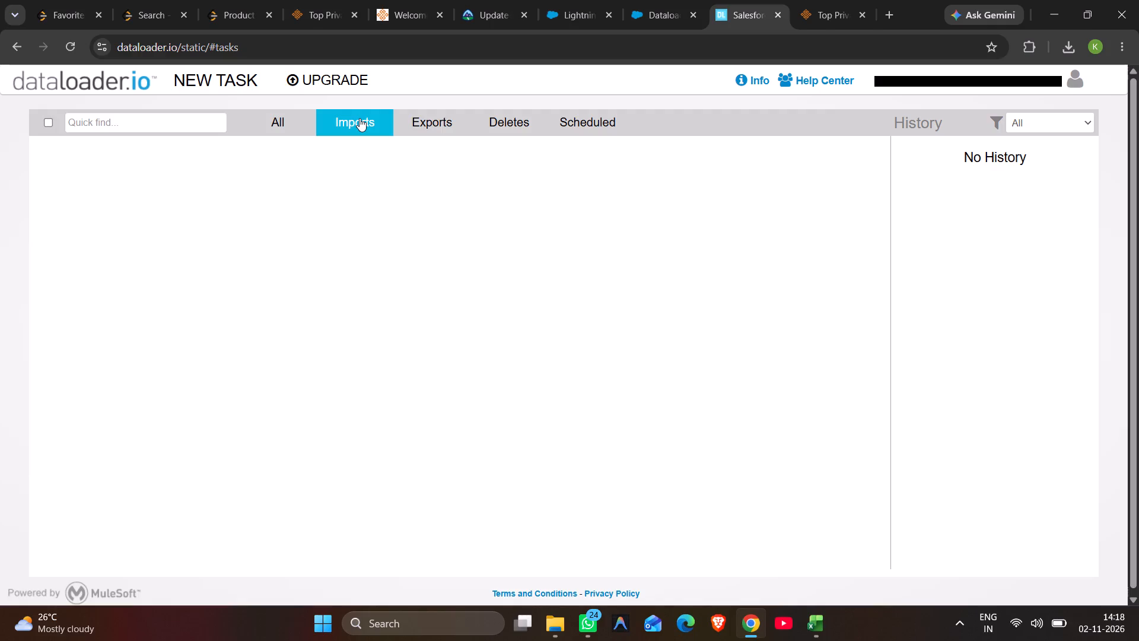
pyautogui.click(228, 79)
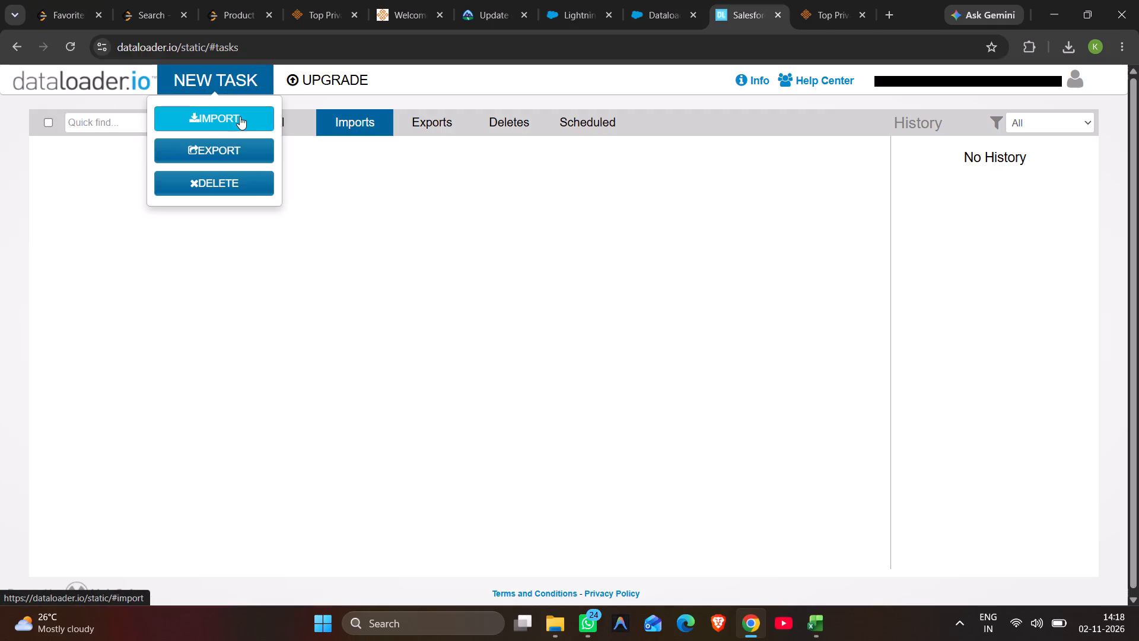
pyautogui.click(240, 116)
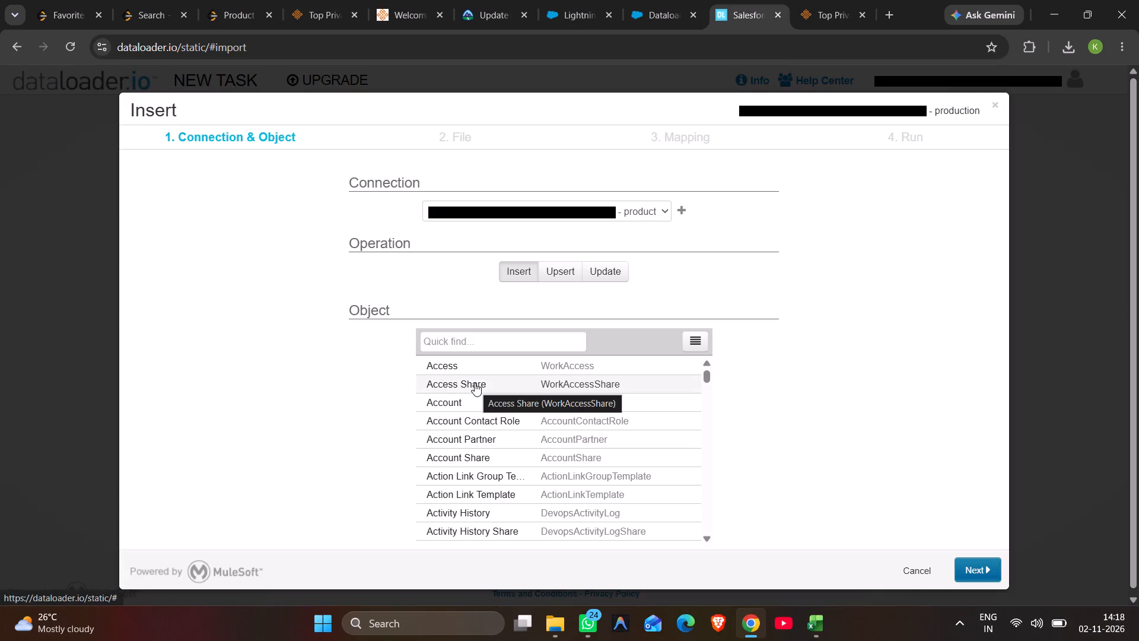
# Set the import task's operation to Update and its object to Account, and proceed to file selection.
pyautogui.scroll(-12, 475, 383)
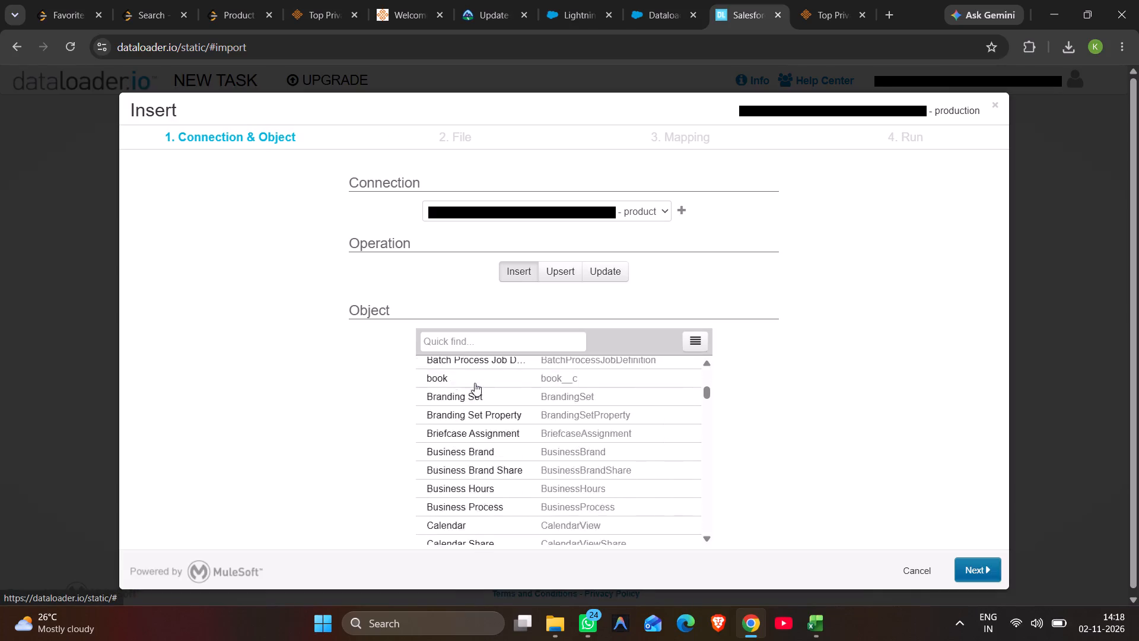
pyautogui.scroll(-19, 475, 383)
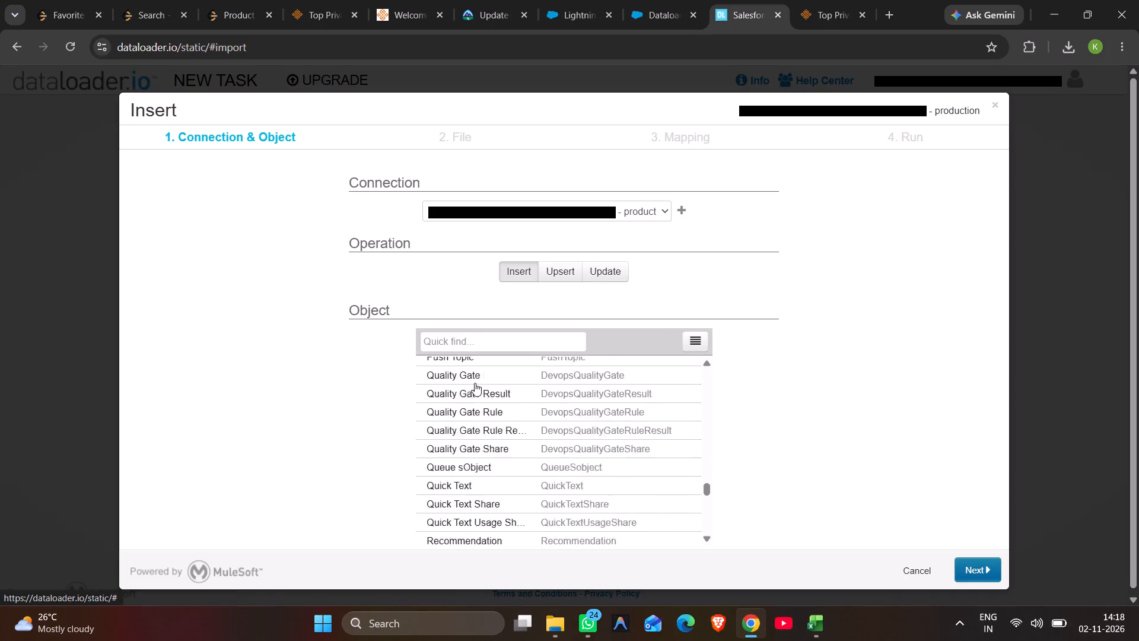
pyautogui.scroll(-6, 475, 383)
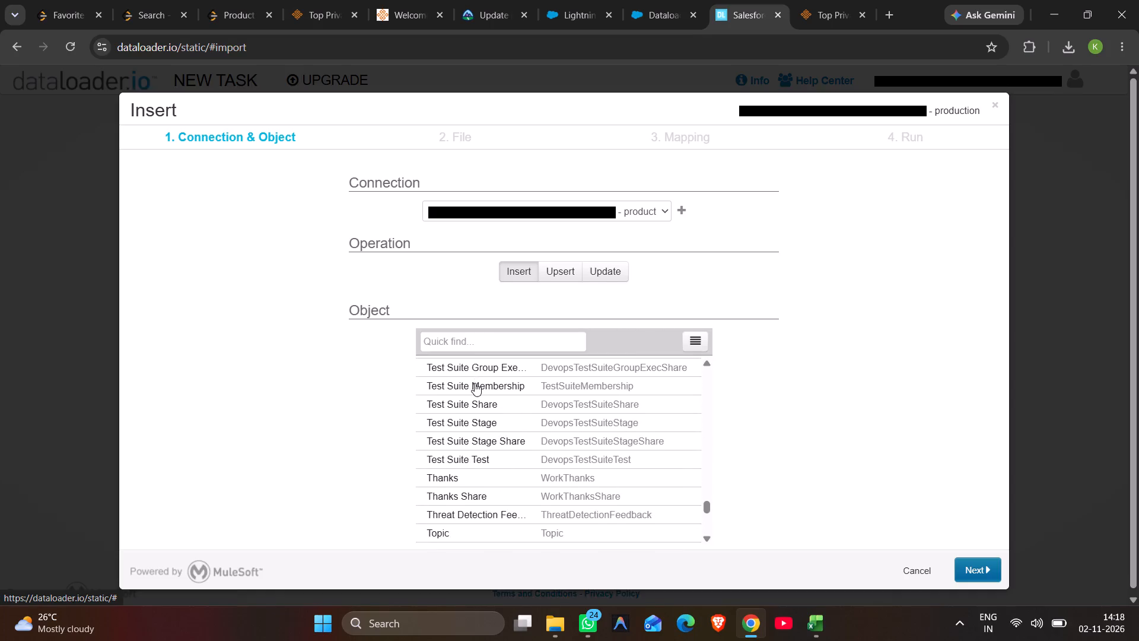
pyautogui.click(595, 273)
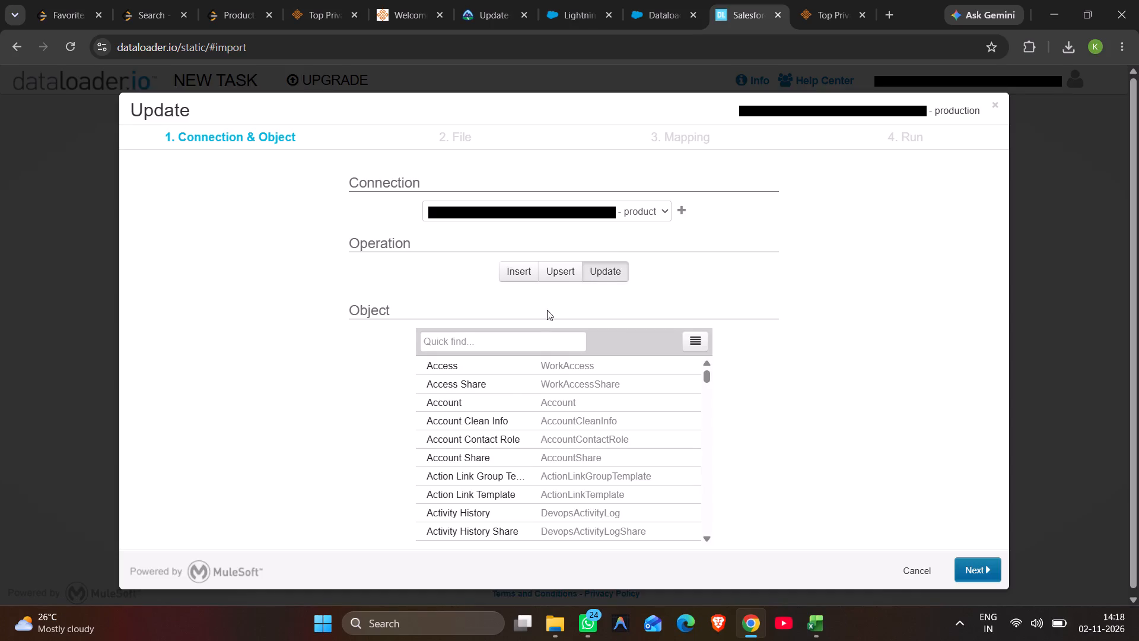
pyautogui.click(469, 409)
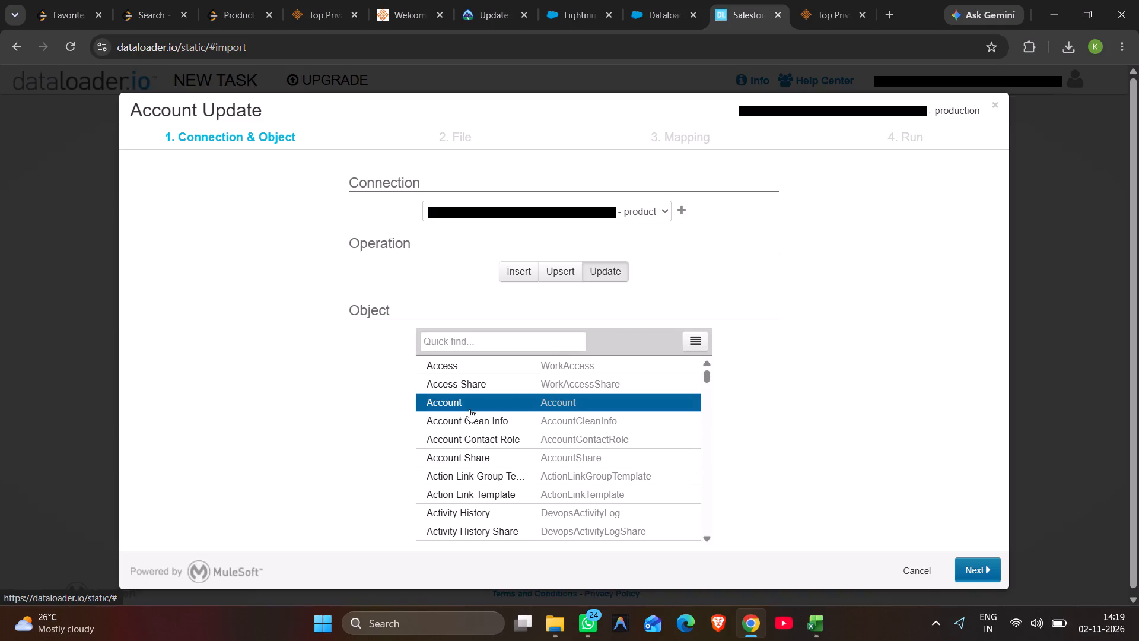
pyautogui.click(976, 564)
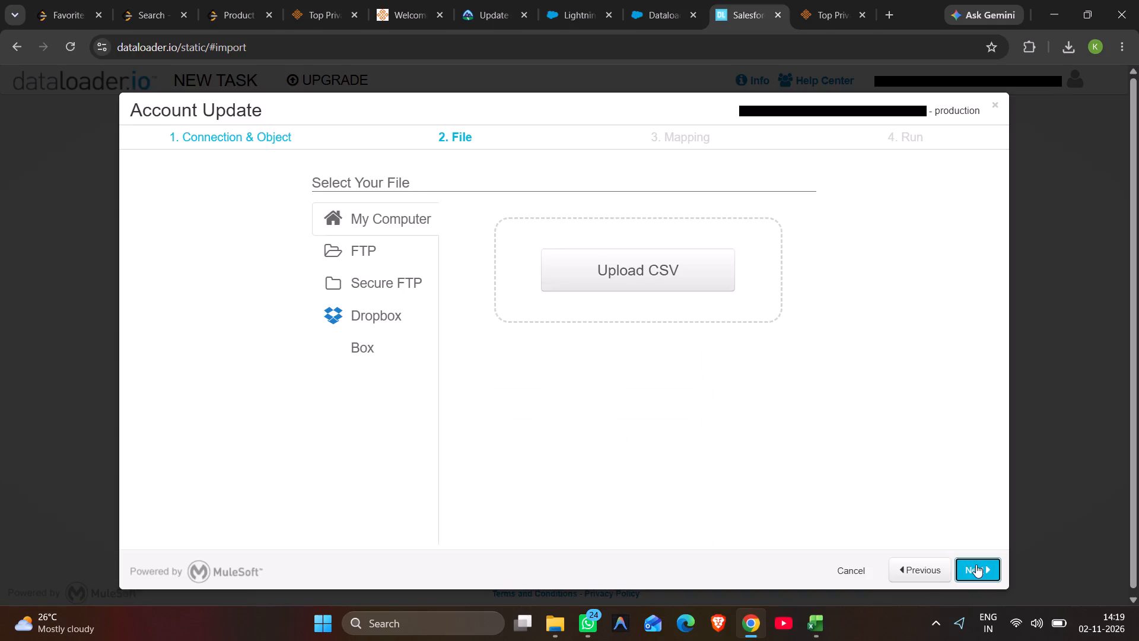
# Upload the Updated Account Site Import CSV from the Desktop to the Account Update task.
pyautogui.click(680, 262)
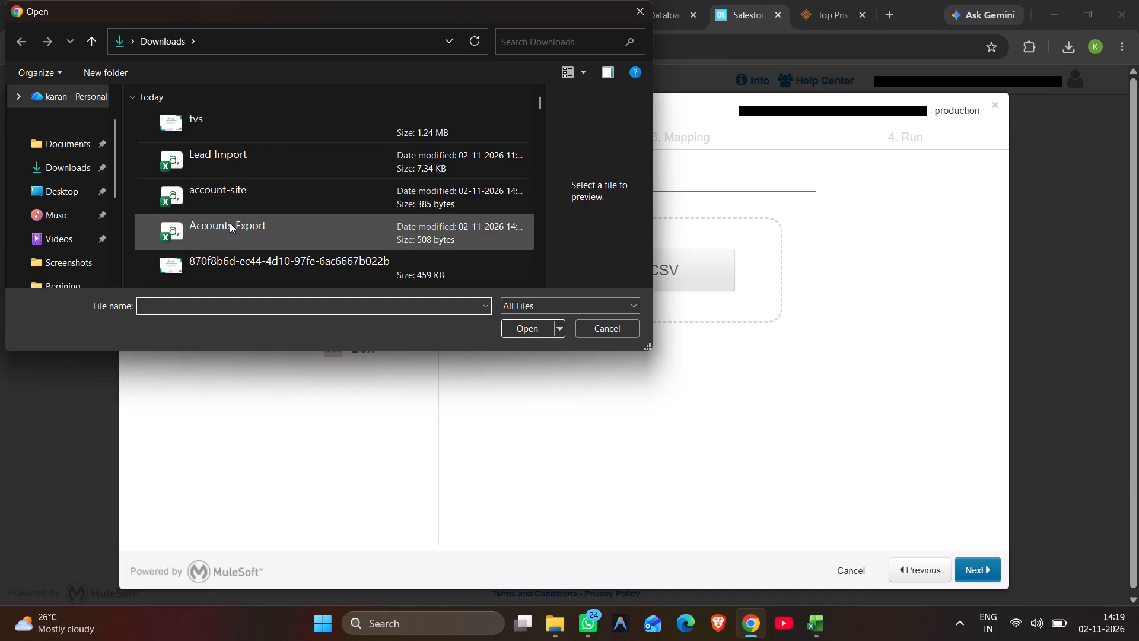
pyautogui.click(74, 184)
pyautogui.scroll(-8, 222, 201)
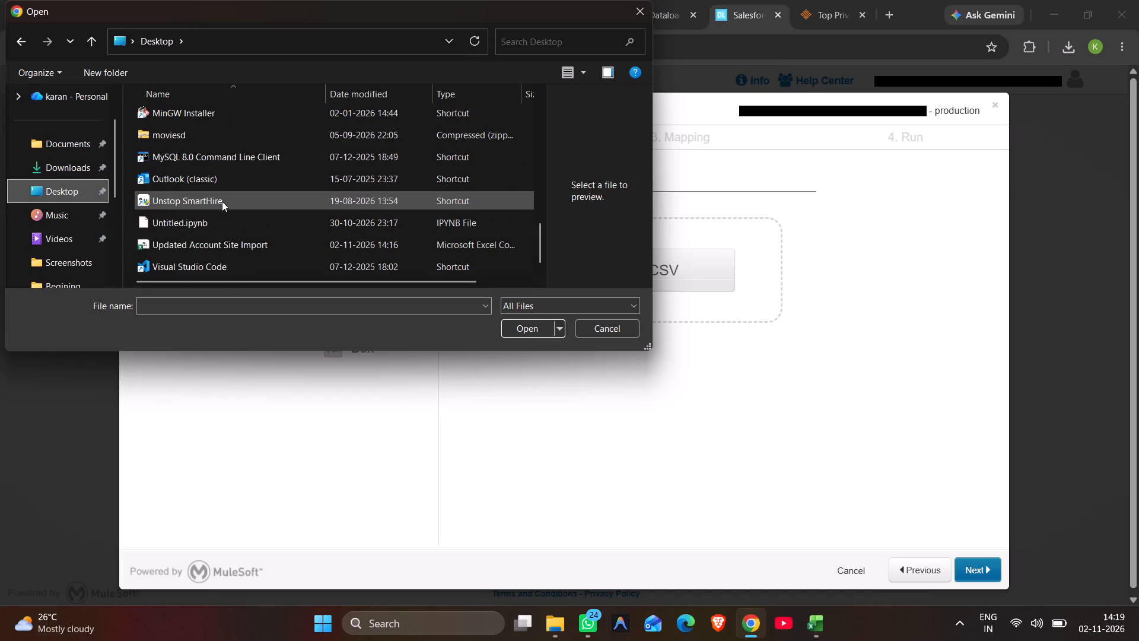
pyautogui.click(210, 246)
pyautogui.click(527, 326)
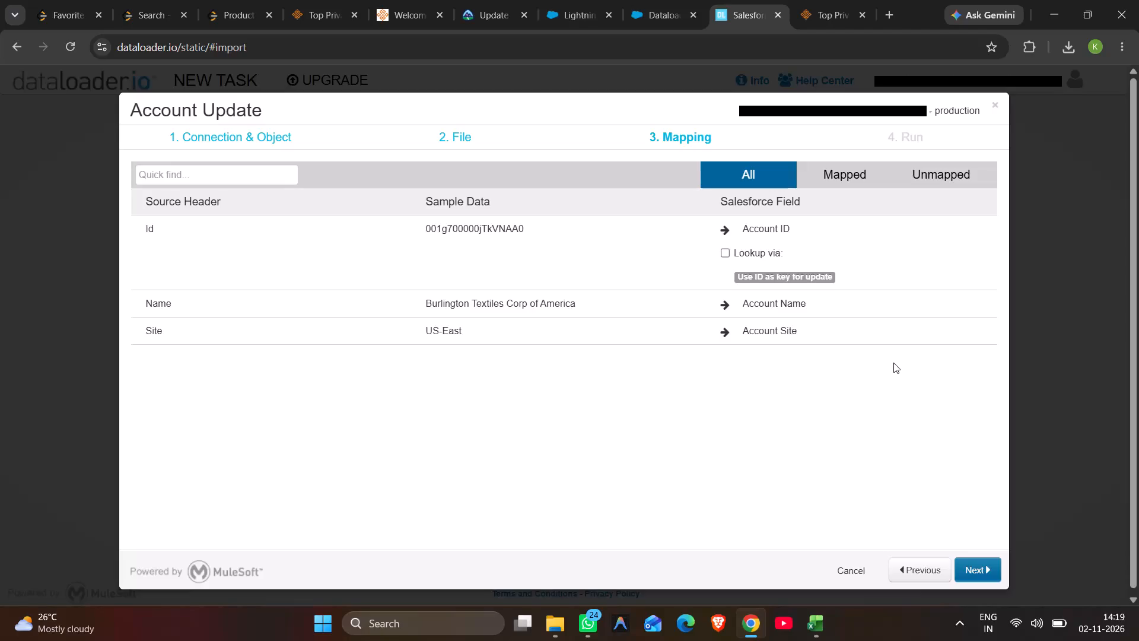
# Accept the field mapping, then save and run the Account Update task, confirming the Salesforce data change.
pyautogui.click(973, 572)
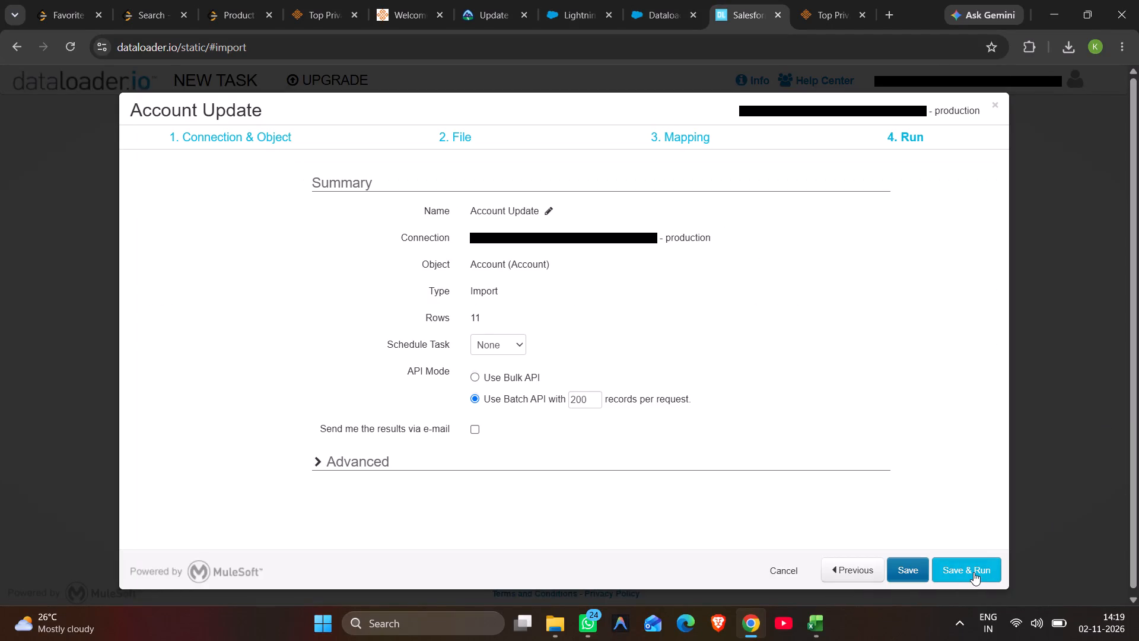
pyautogui.click(973, 572)
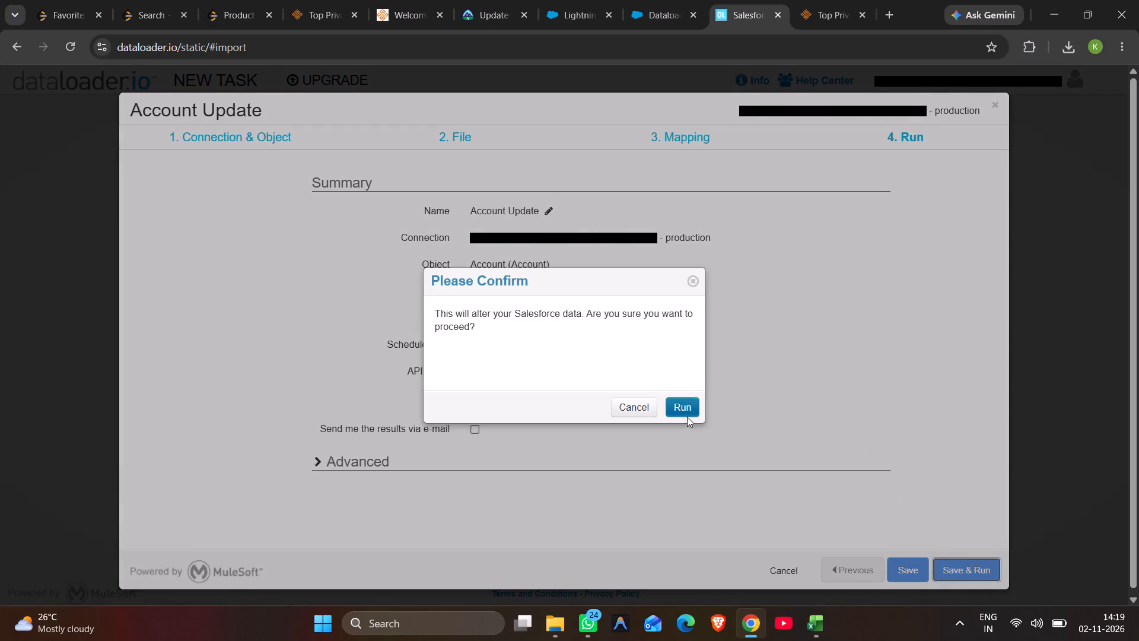
pyautogui.click(679, 408)
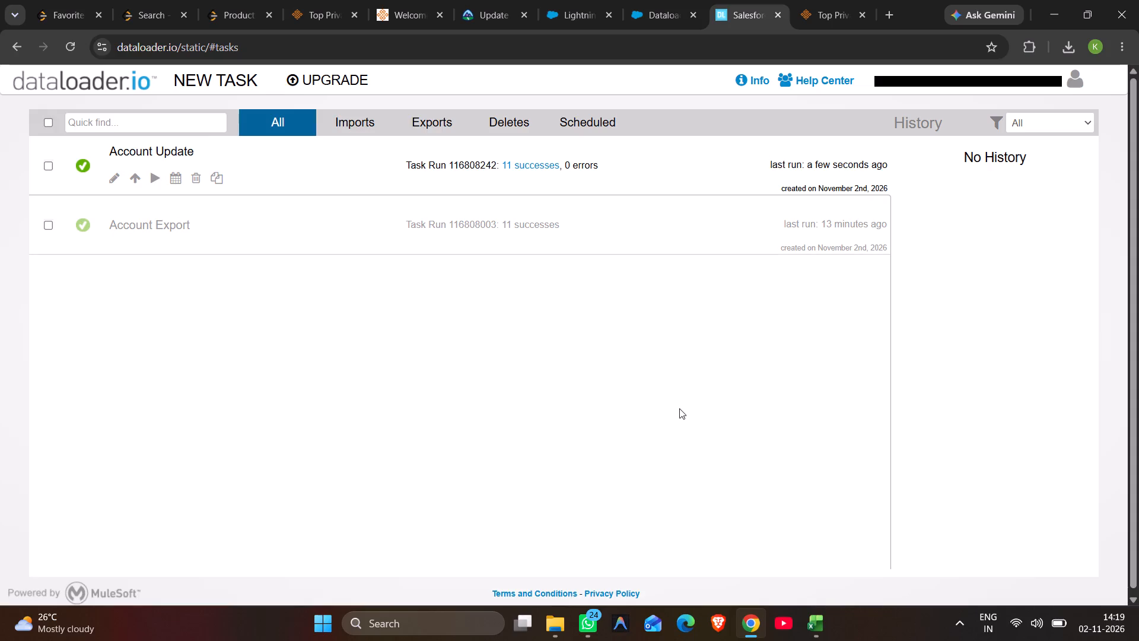
# Read Trailhead's View the Results instructions and check the Account Update task's run result in Dataloader.io.
pyautogui.click(479, 8)
pyautogui.scroll(-4, 267, 367)
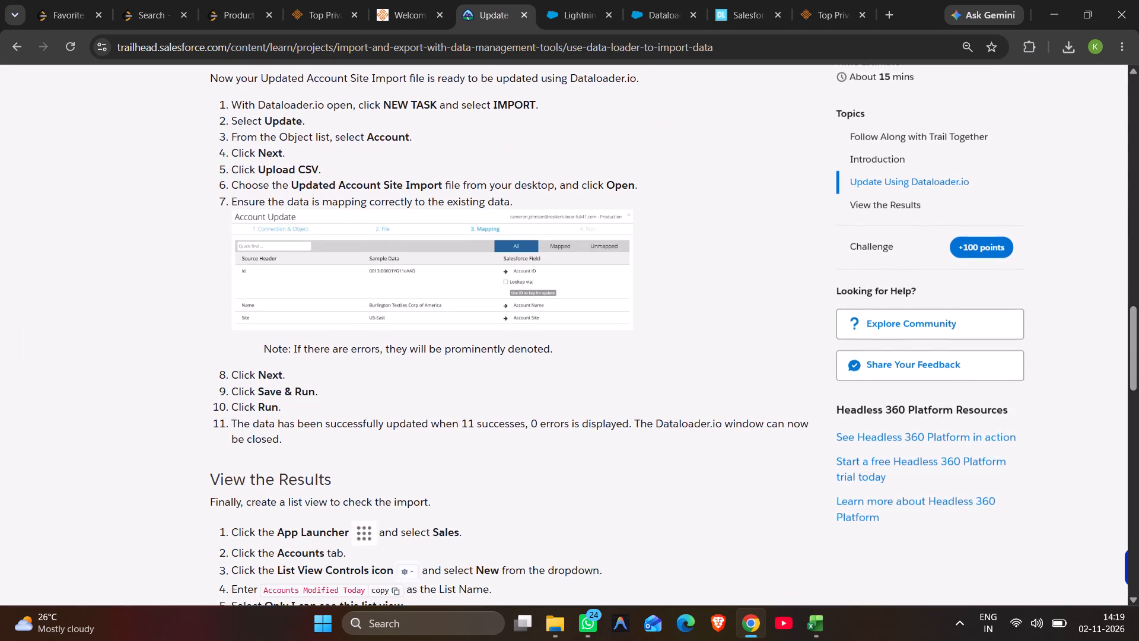
pyautogui.scroll(-8, 267, 367)
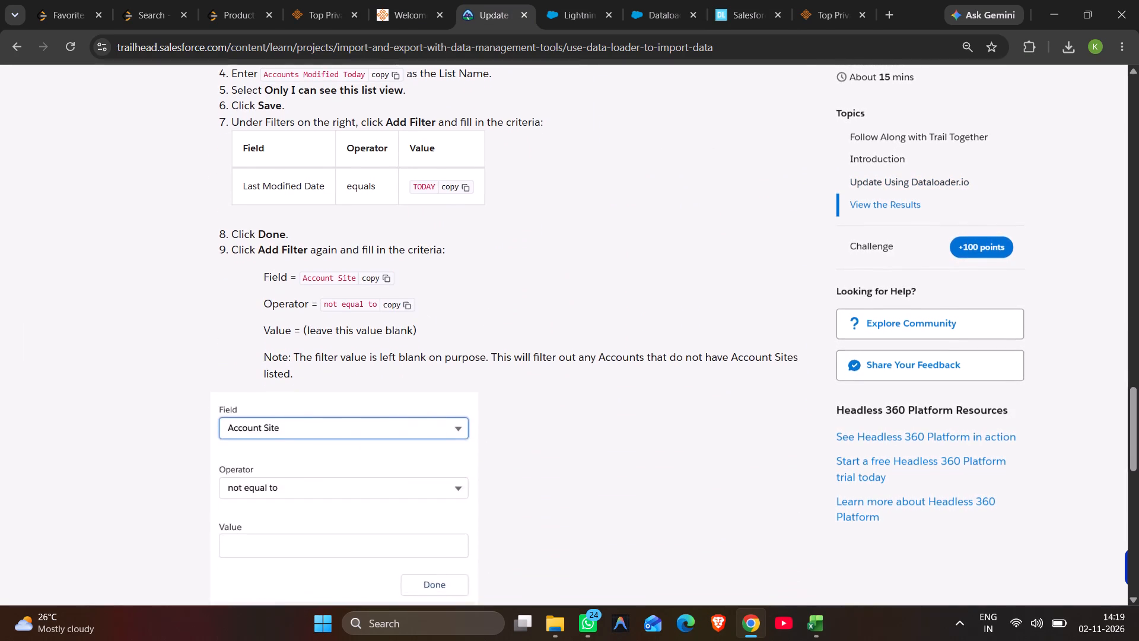
pyautogui.scroll(-4, 267, 367)
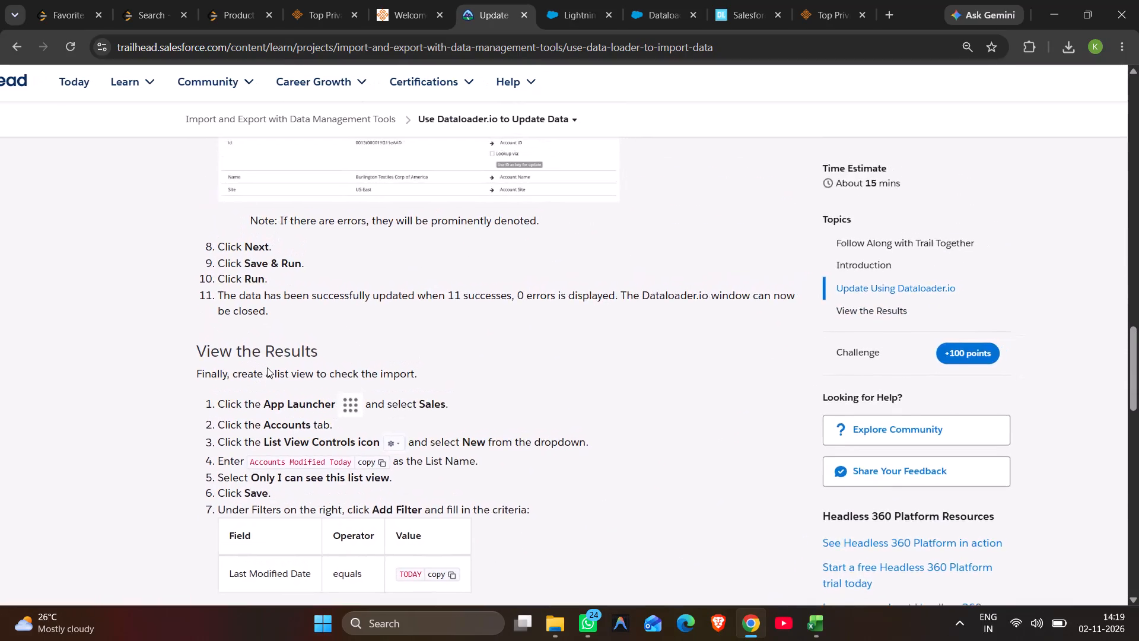
pyautogui.scroll(1, 267, 367)
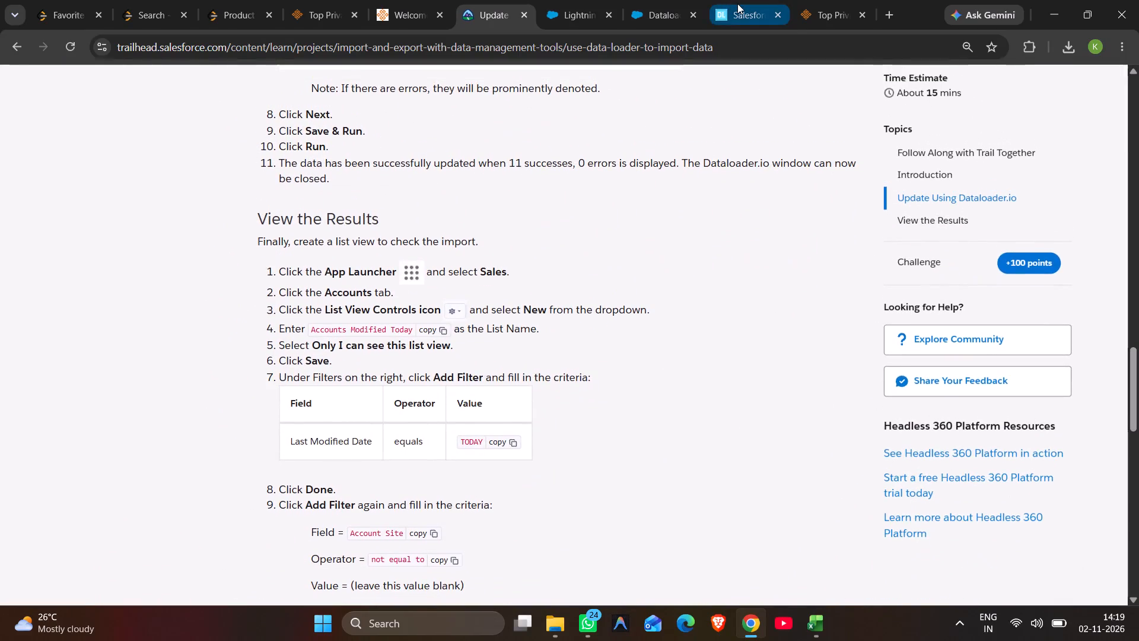
pyautogui.click(737, 4)
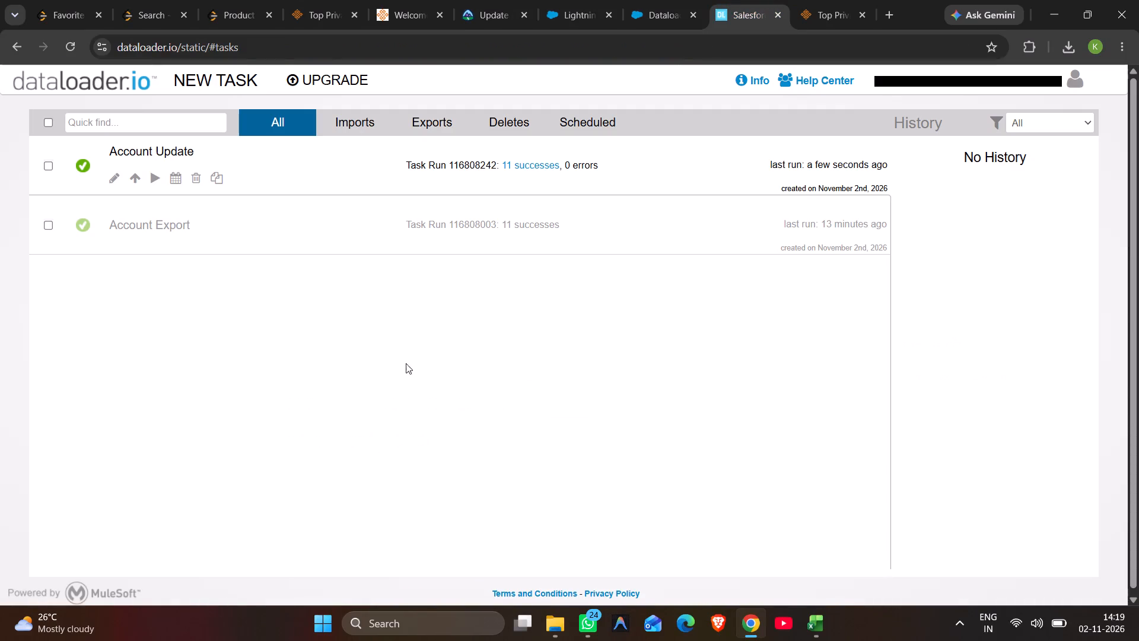
pyautogui.click(490, 11)
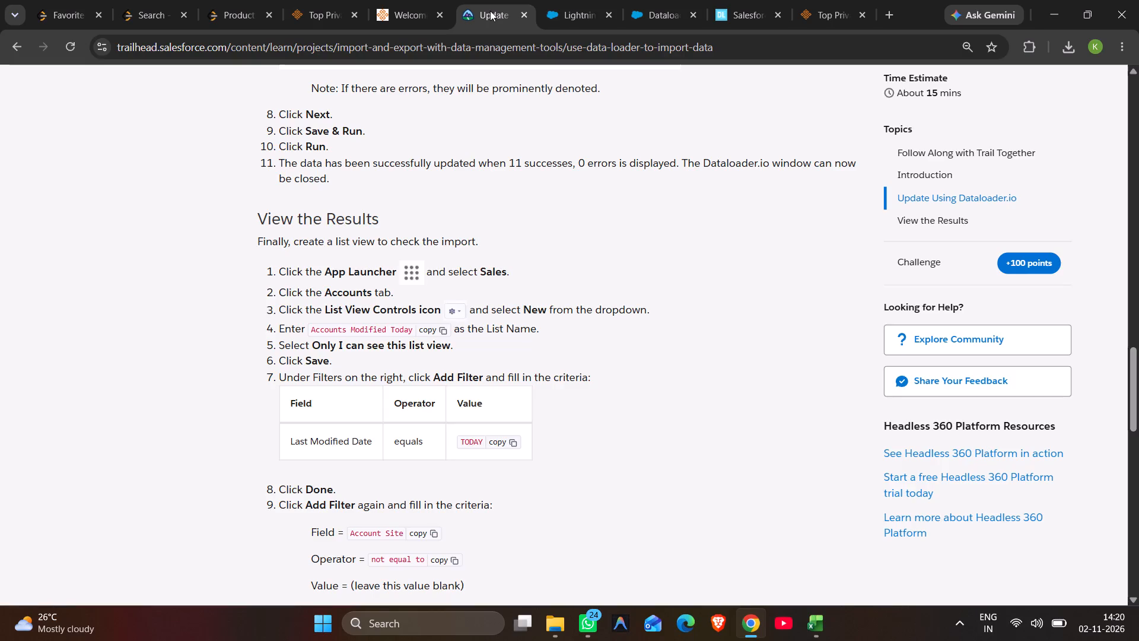
pyautogui.click(747, 11)
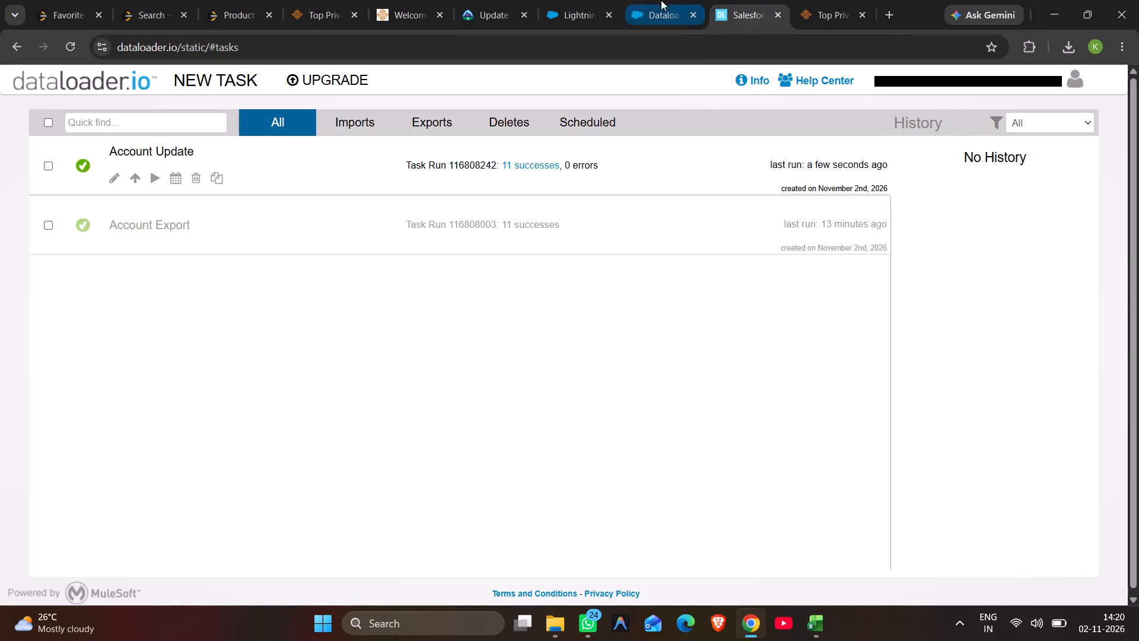
pyautogui.click(646, 0)
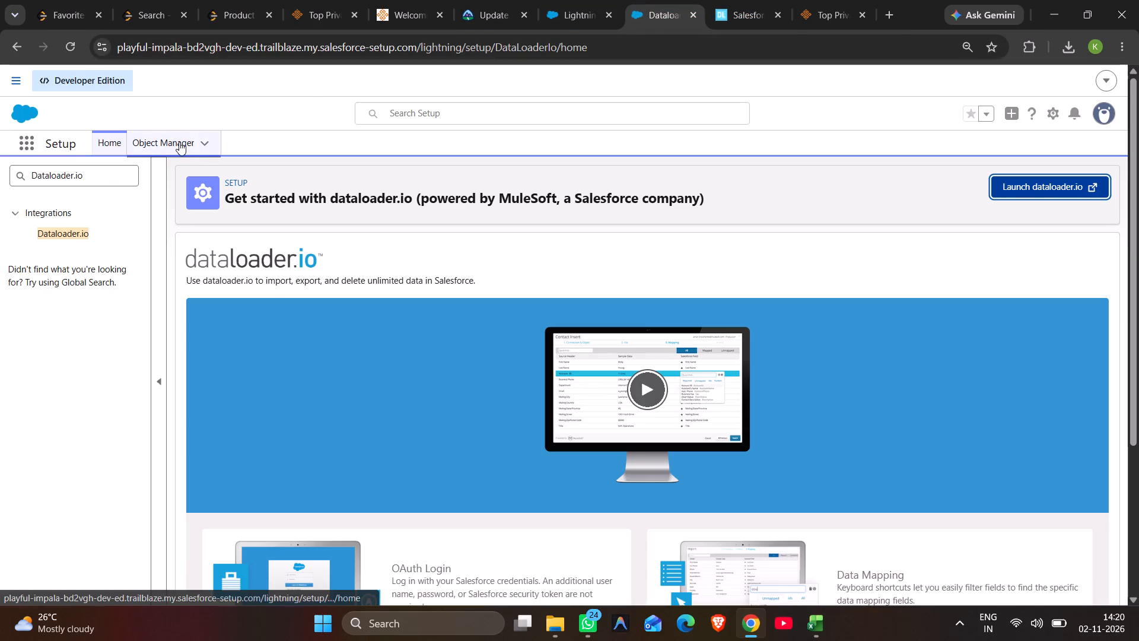
pyautogui.click(752, 0)
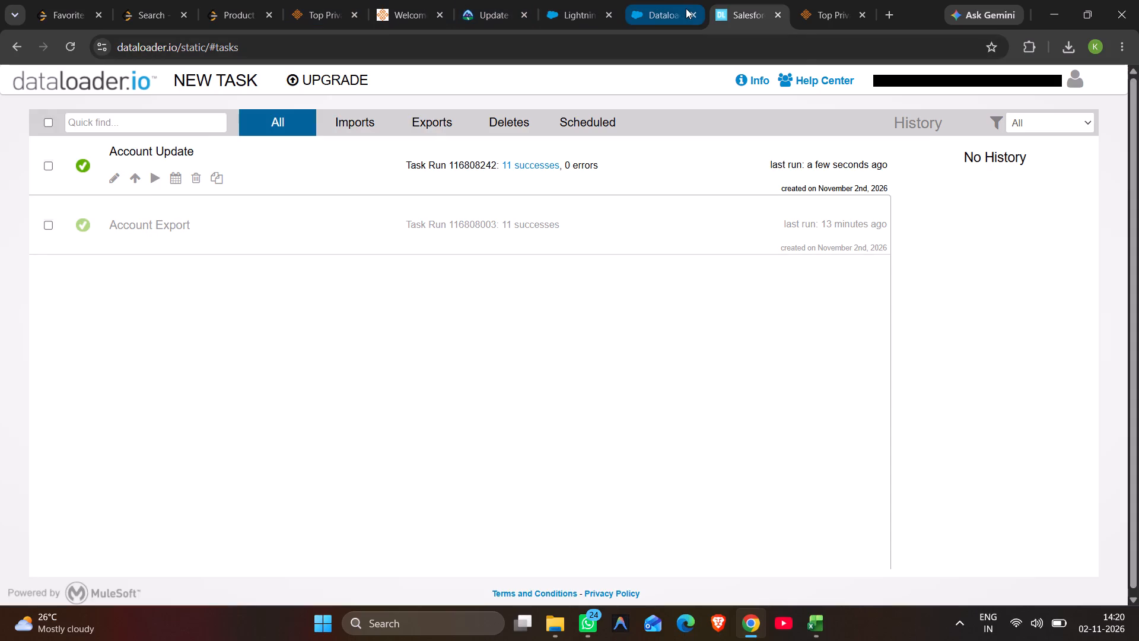
# In the Salesforce org, search the App Launcher for sales, recheck Trailhead's list view instructions, and open the Sales app.
pyautogui.click(643, 7)
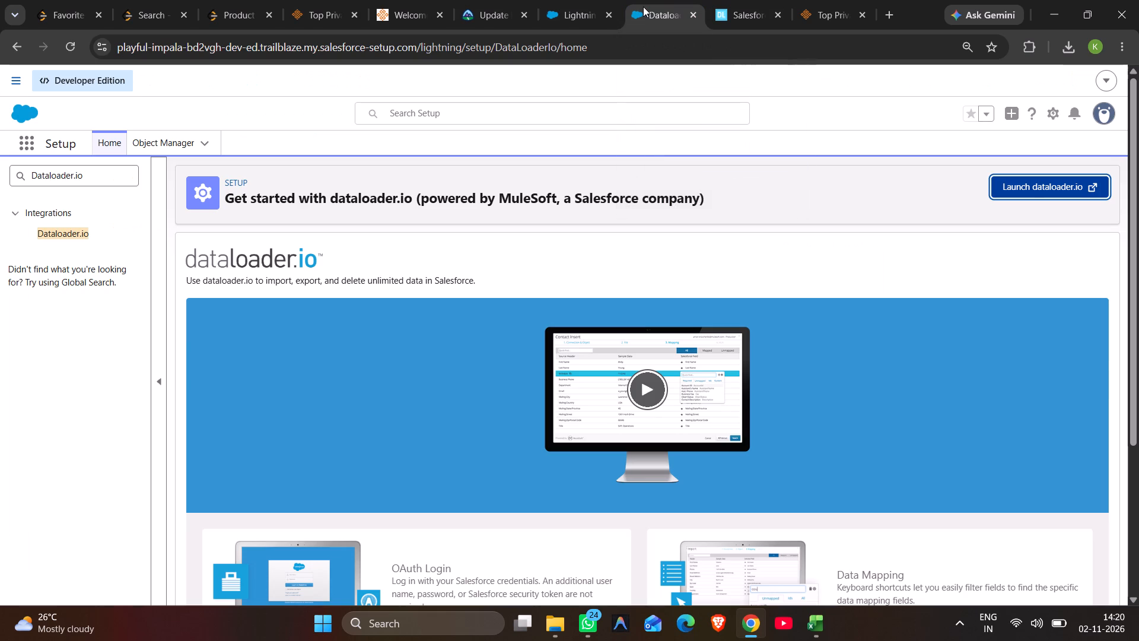
pyautogui.click(21, 142)
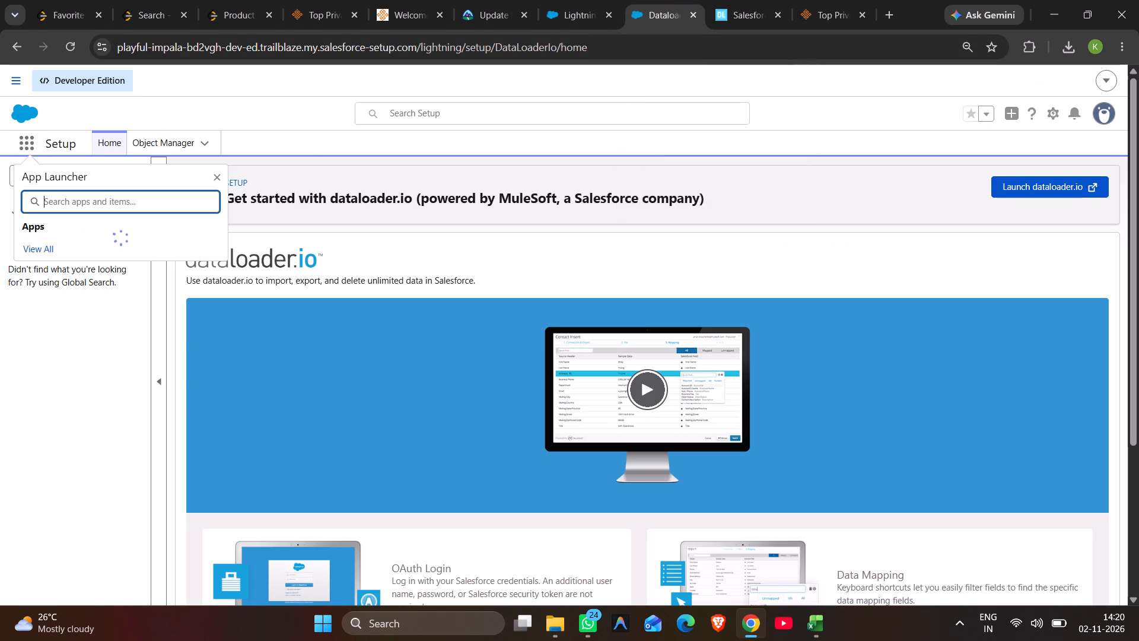
pyautogui.click(41, 200)
pyautogui.write('sa')
pyautogui.write('les')
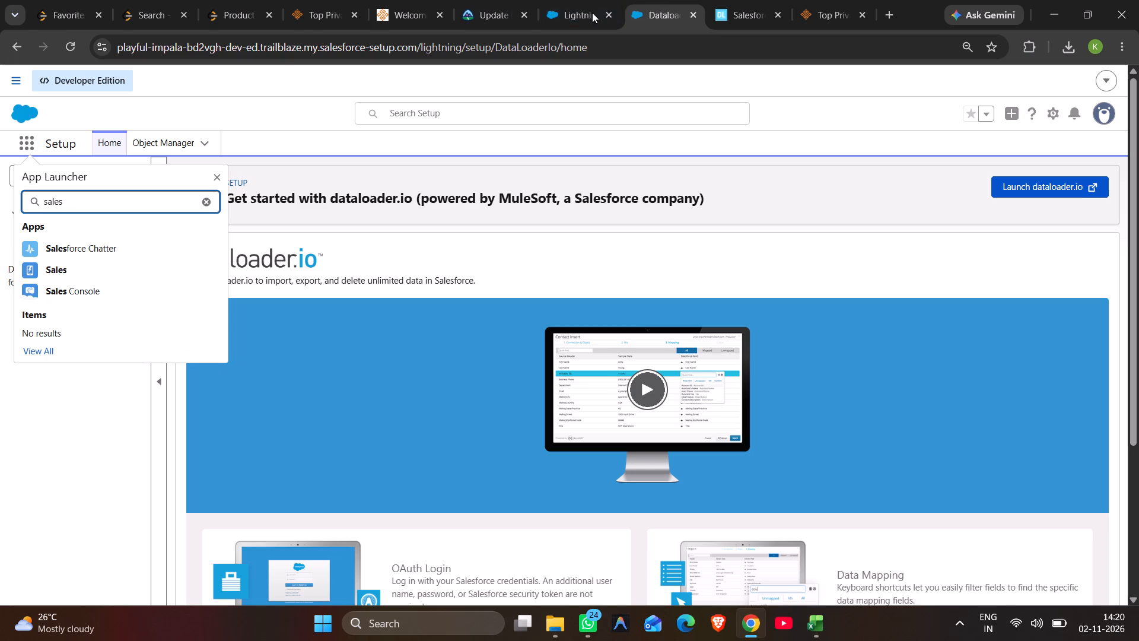
pyautogui.click(472, 4)
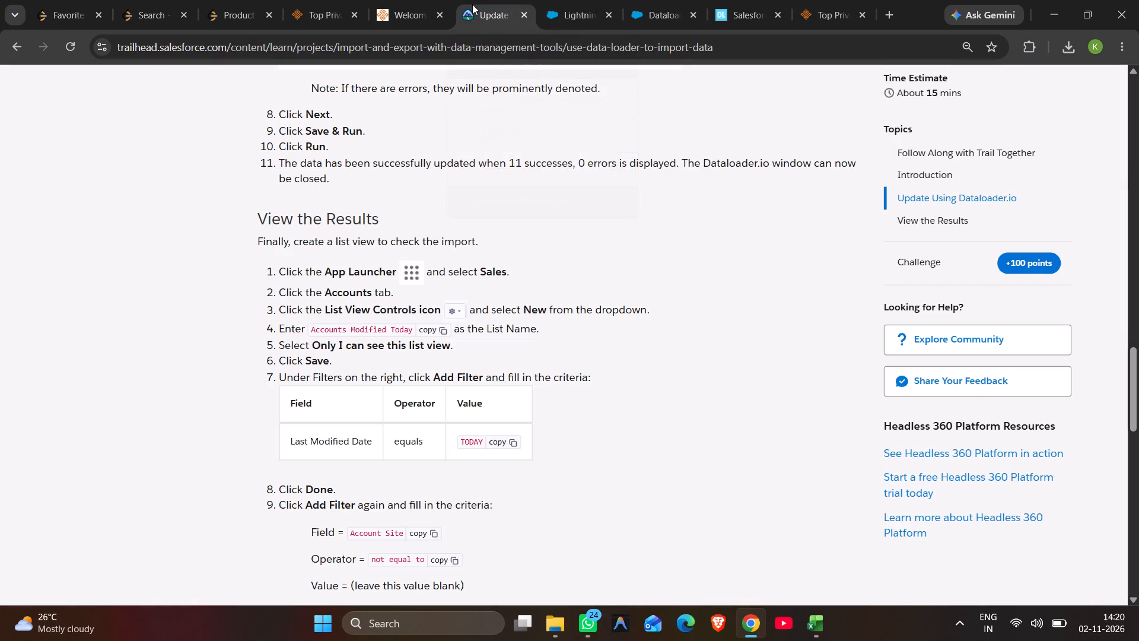
pyautogui.scroll(-1, 321, 299)
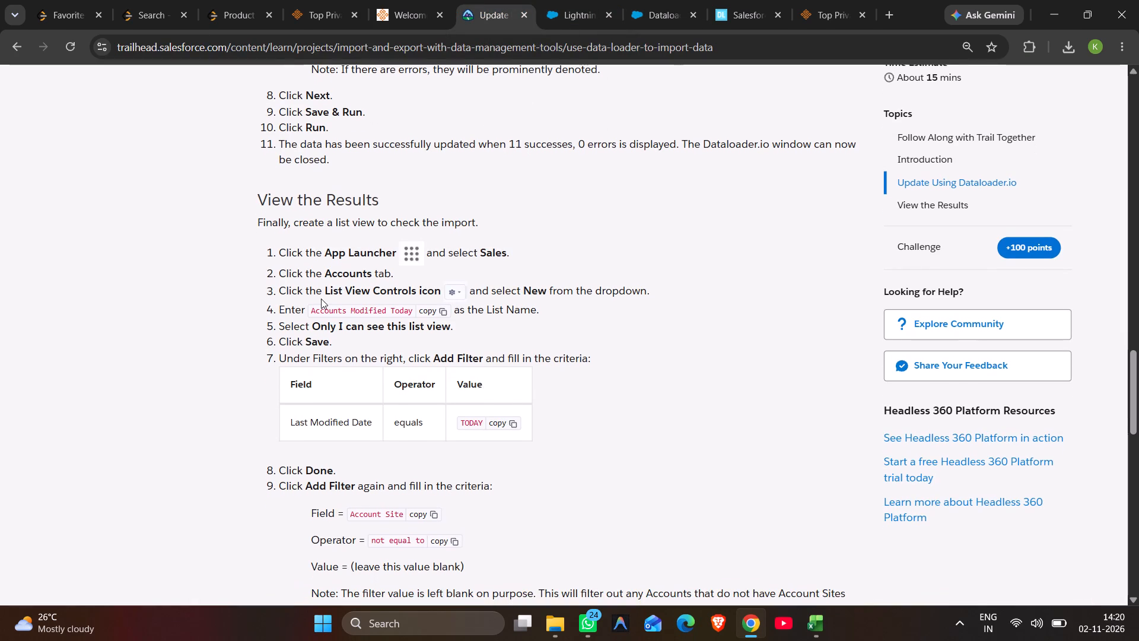
pyautogui.click(742, 5)
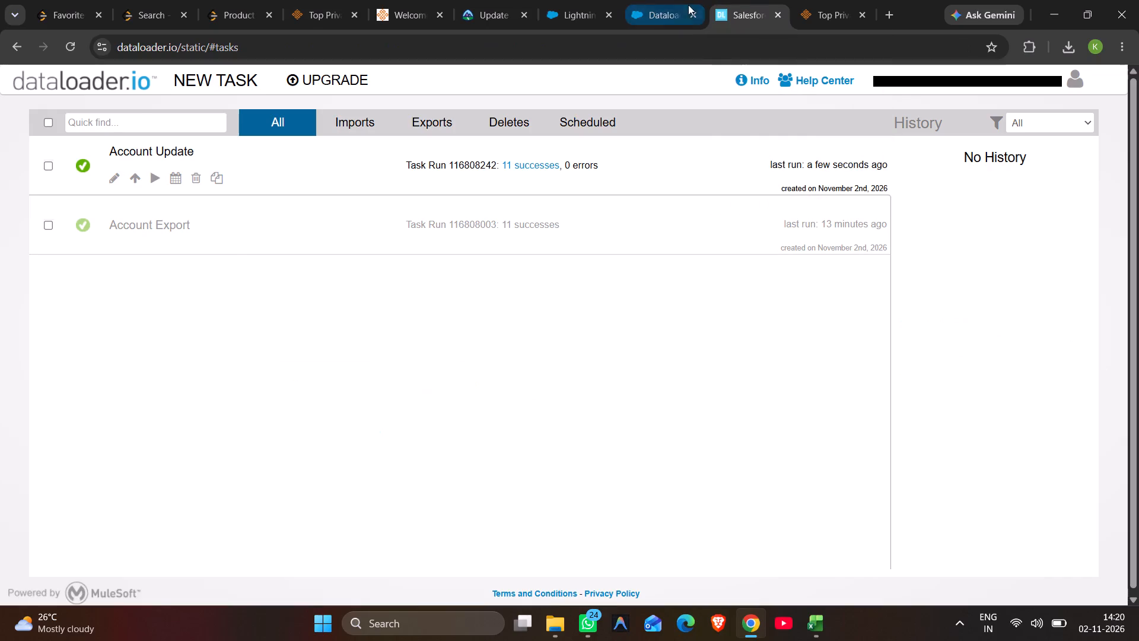
pyautogui.click(657, 1)
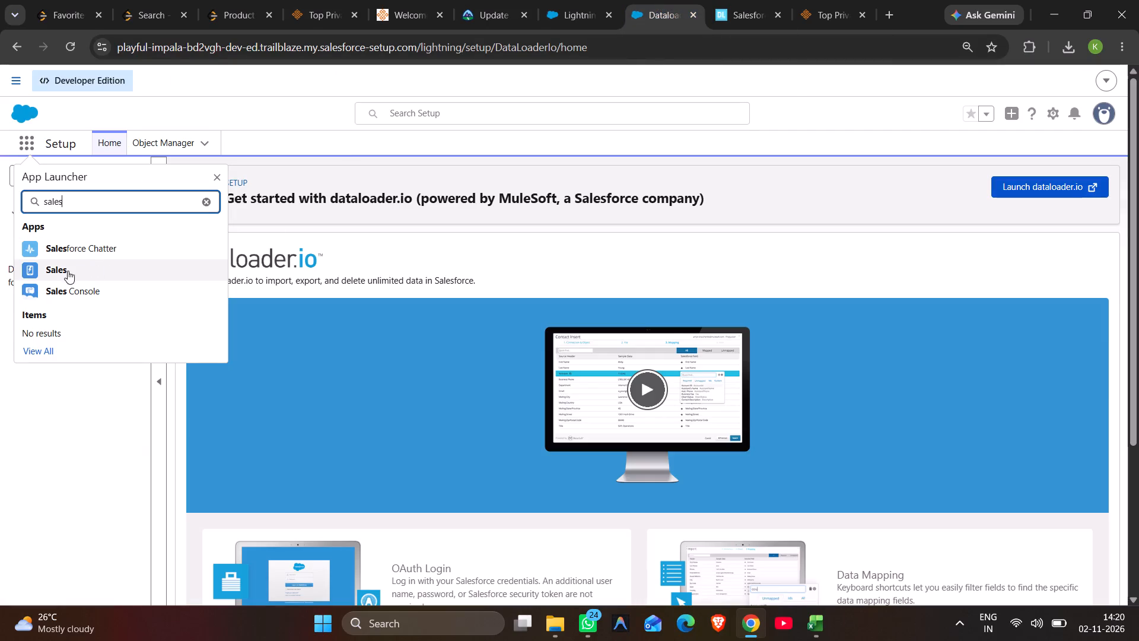
pyautogui.click(56, 268)
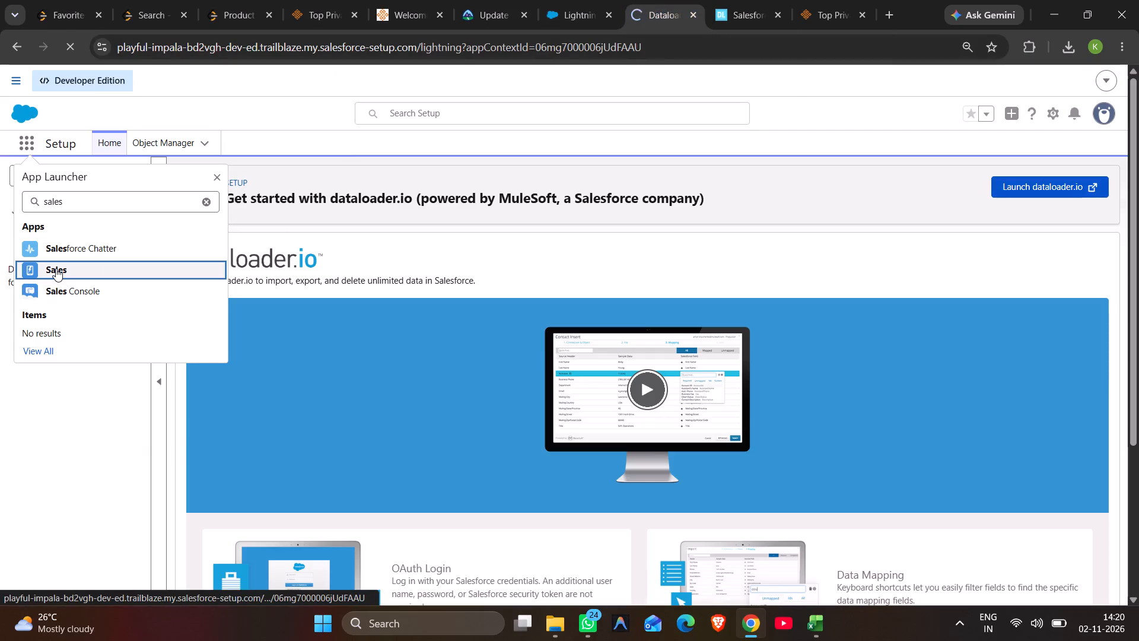
# Open the Sales app, recheck Trailhead's View the Results instructions, and go to the Accounts list.
pyautogui.doubleClick(56, 268)
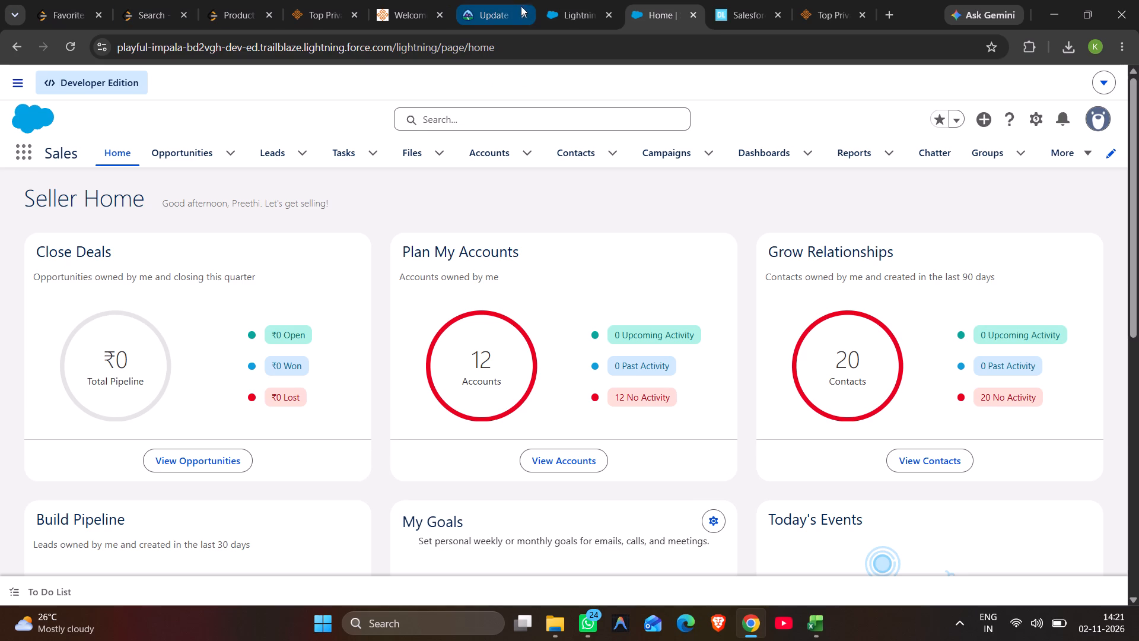
pyautogui.click(494, 14)
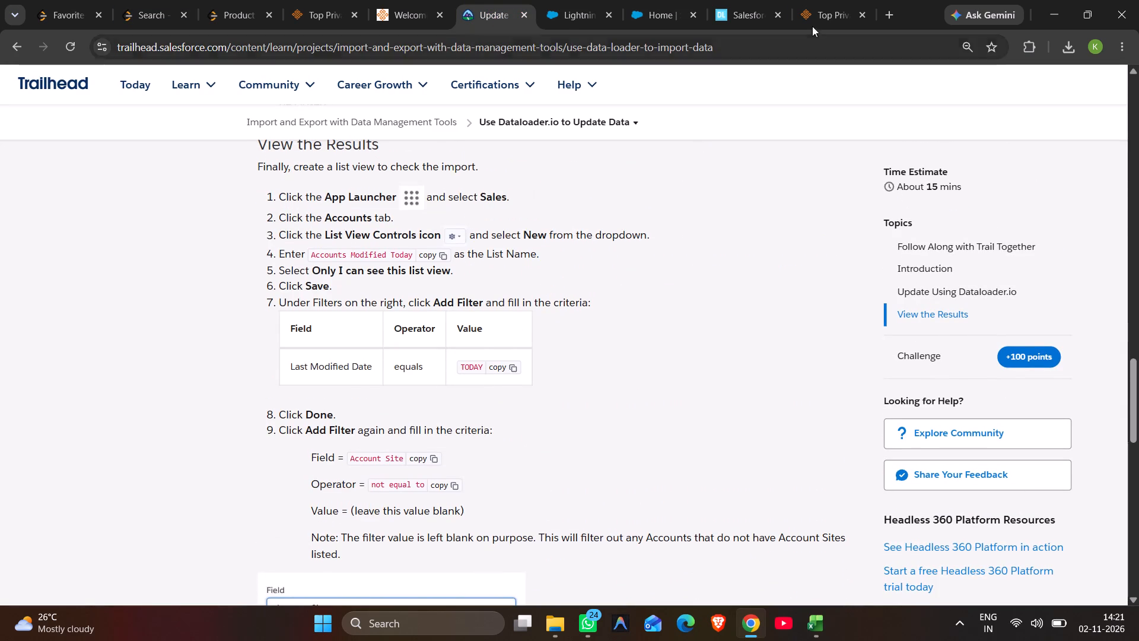
pyautogui.click(738, 0)
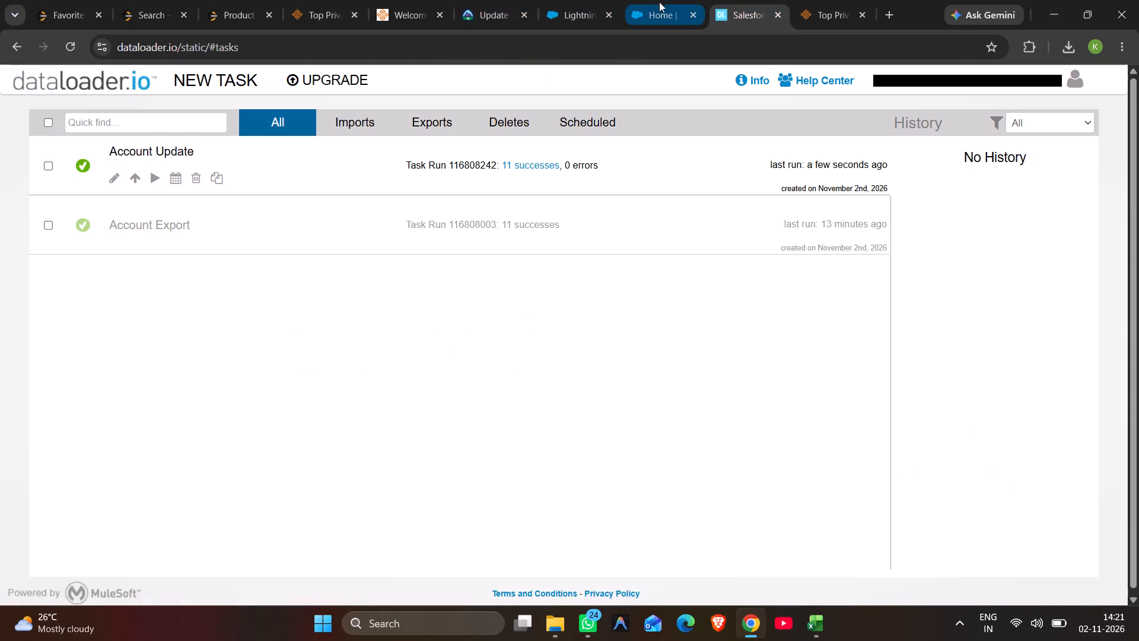
pyautogui.click(657, 3)
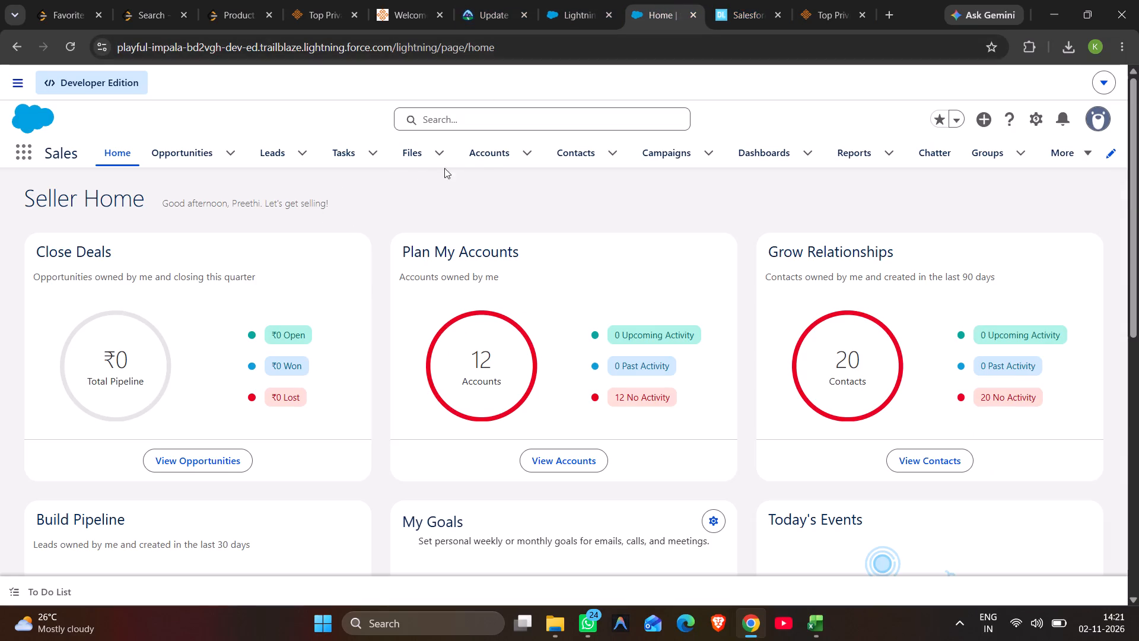
pyautogui.click(480, 158)
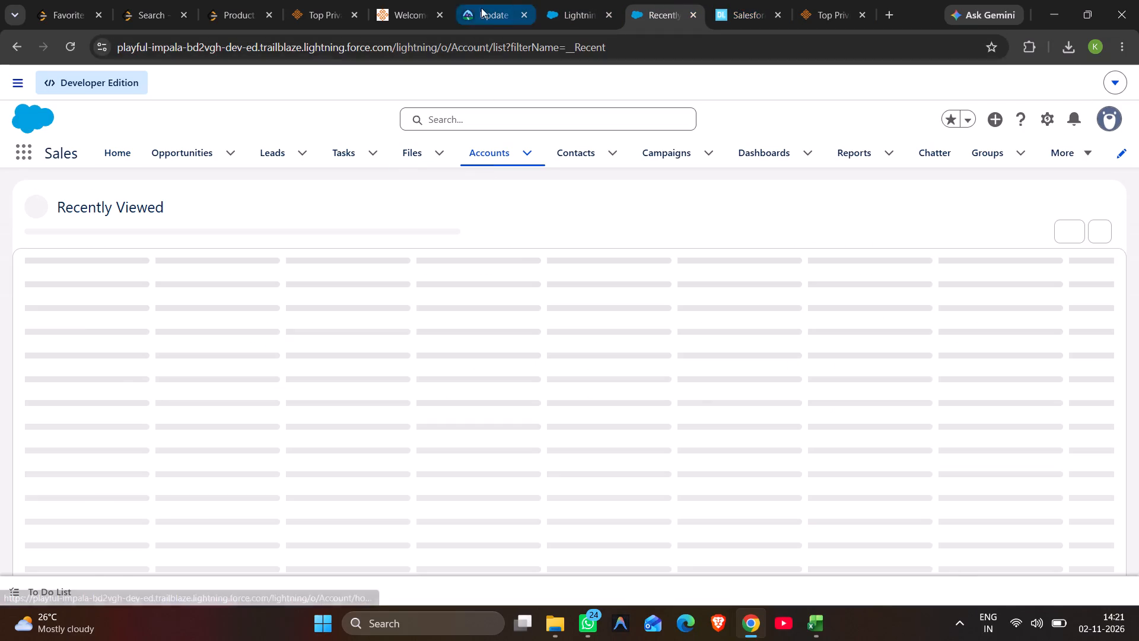
# Review Trailhead's instructions for the Accounts Modified Today list view and its filters, and return to the Accounts list in Salesforce.
pyautogui.click(492, 3)
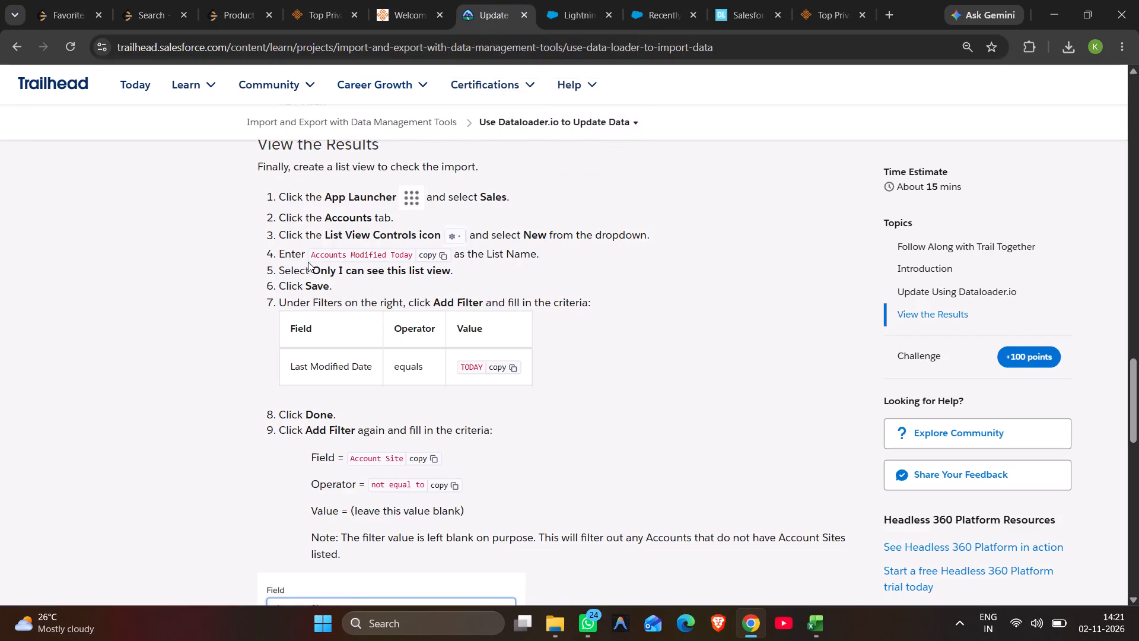
pyautogui.scroll(-2, 308, 262)
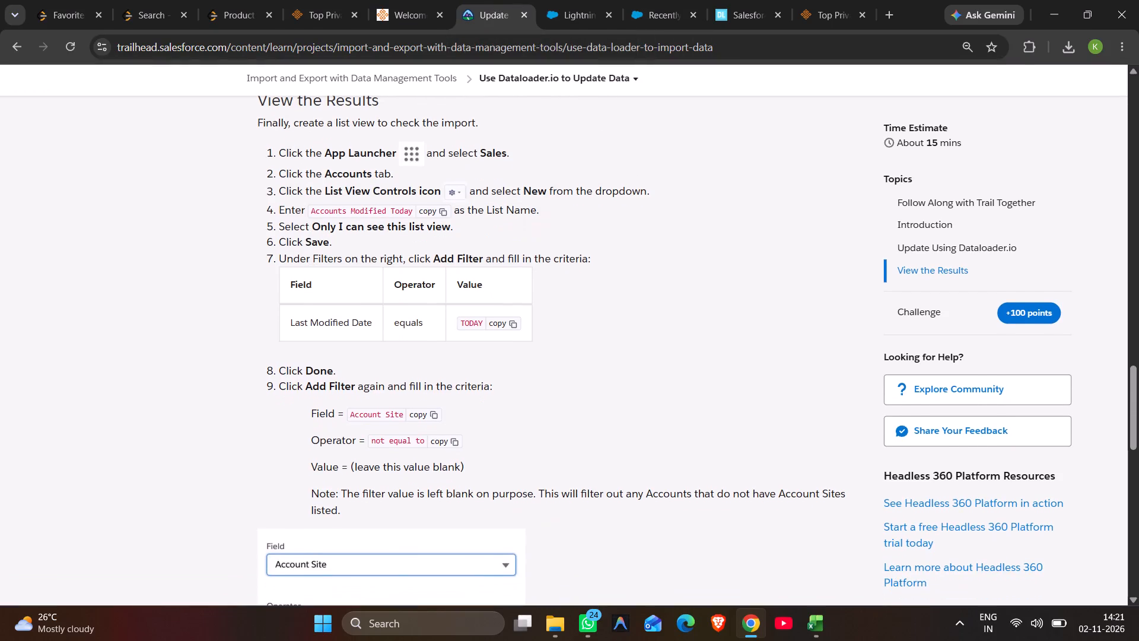
pyautogui.click(743, 10)
pyautogui.click(660, 0)
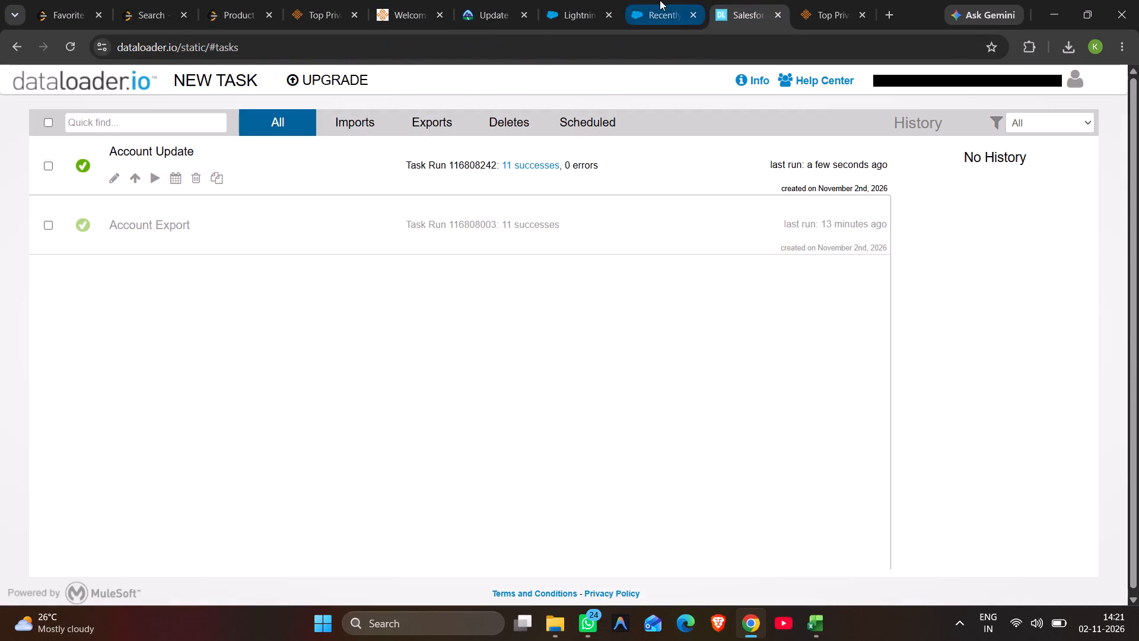
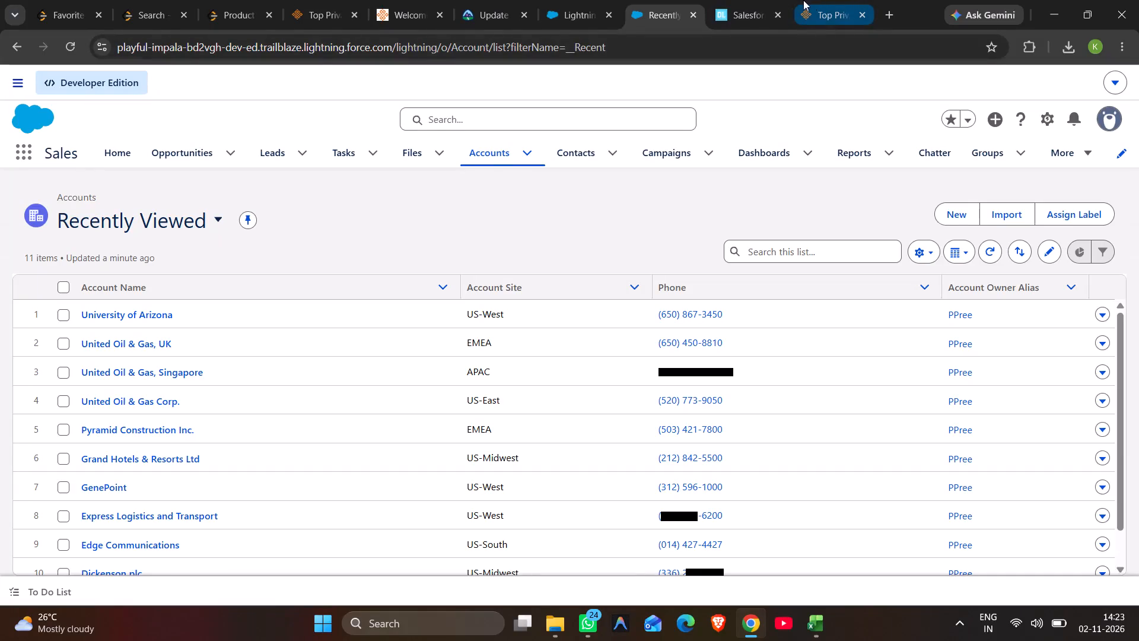
# Recheck Trailhead's list view instructions and the Dataloader.io task list, and look through the available Accounts list views in Salesforce.
pyautogui.click(479, 5)
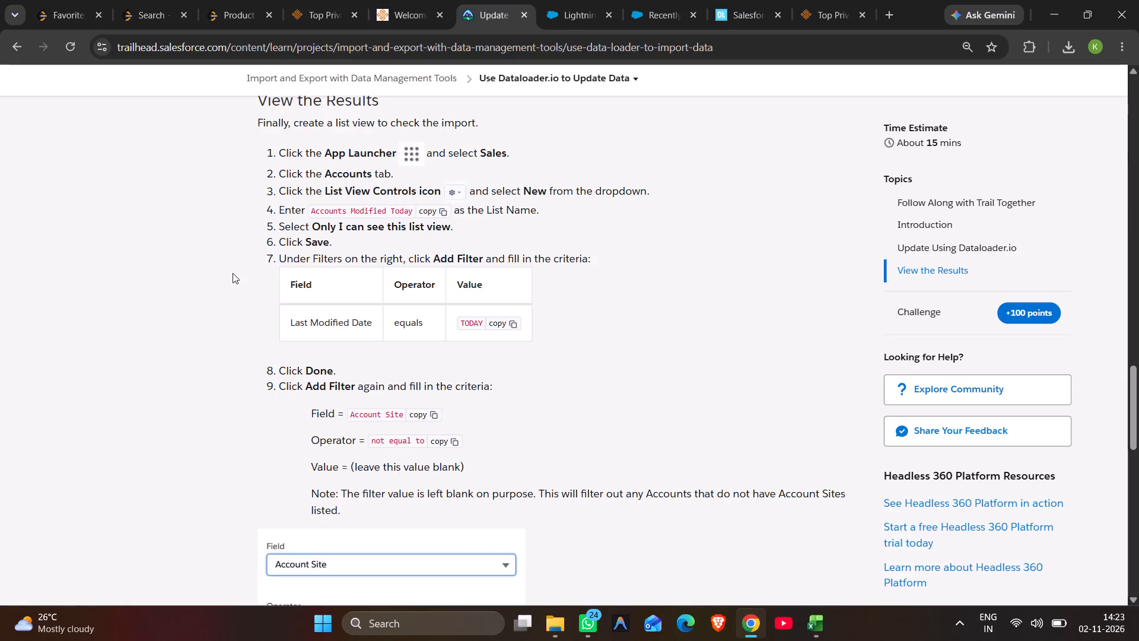
pyautogui.click(738, 7)
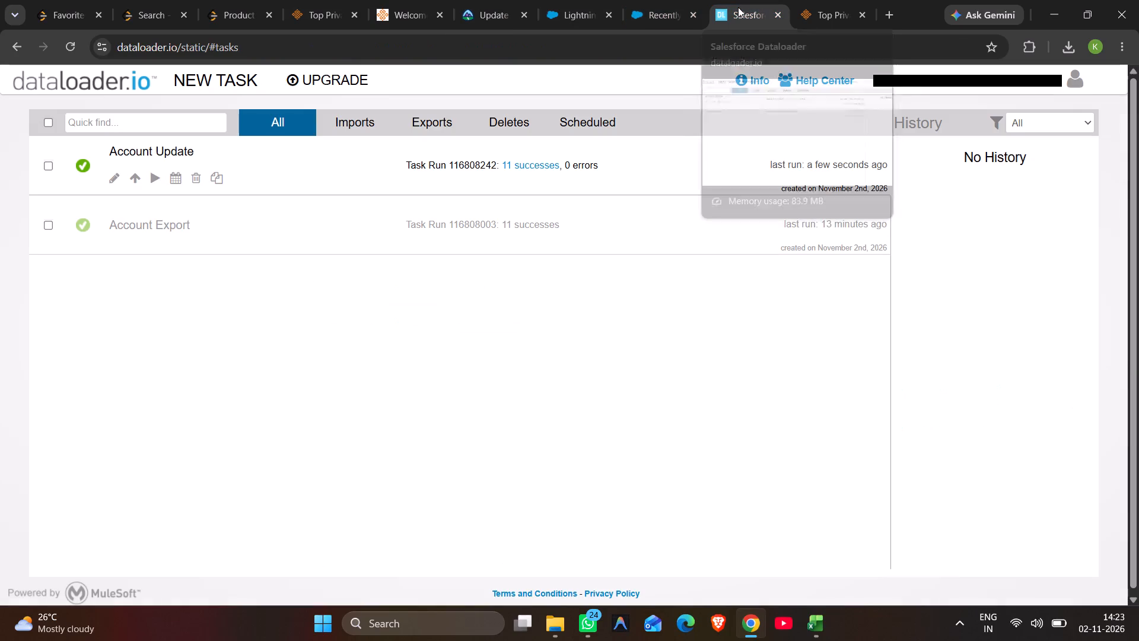
pyautogui.click(645, 0)
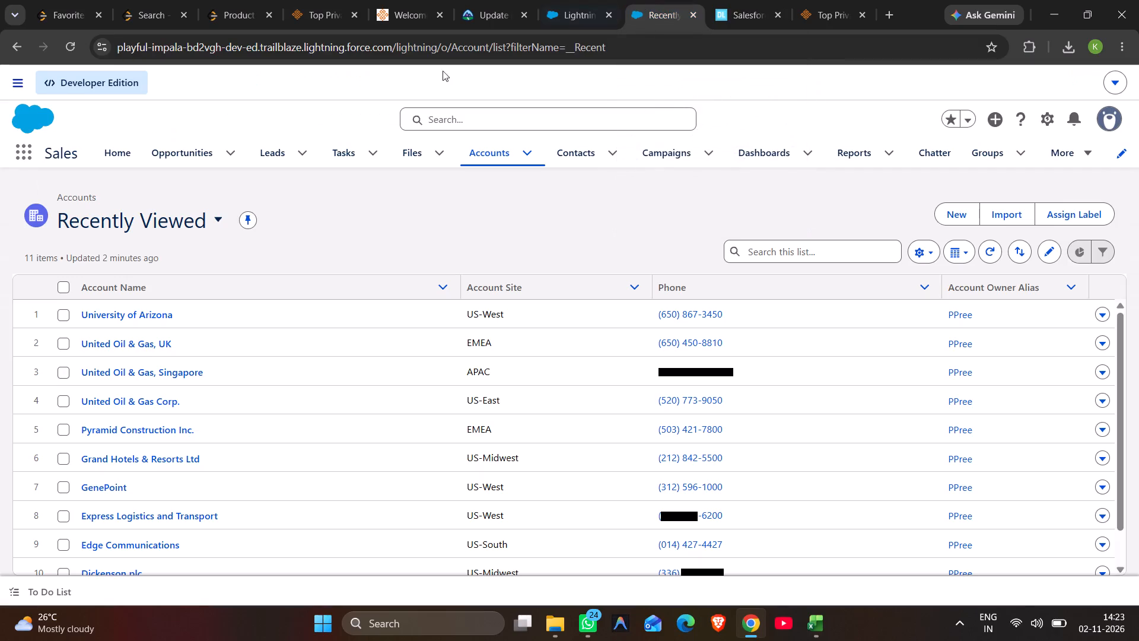
pyautogui.click(219, 217)
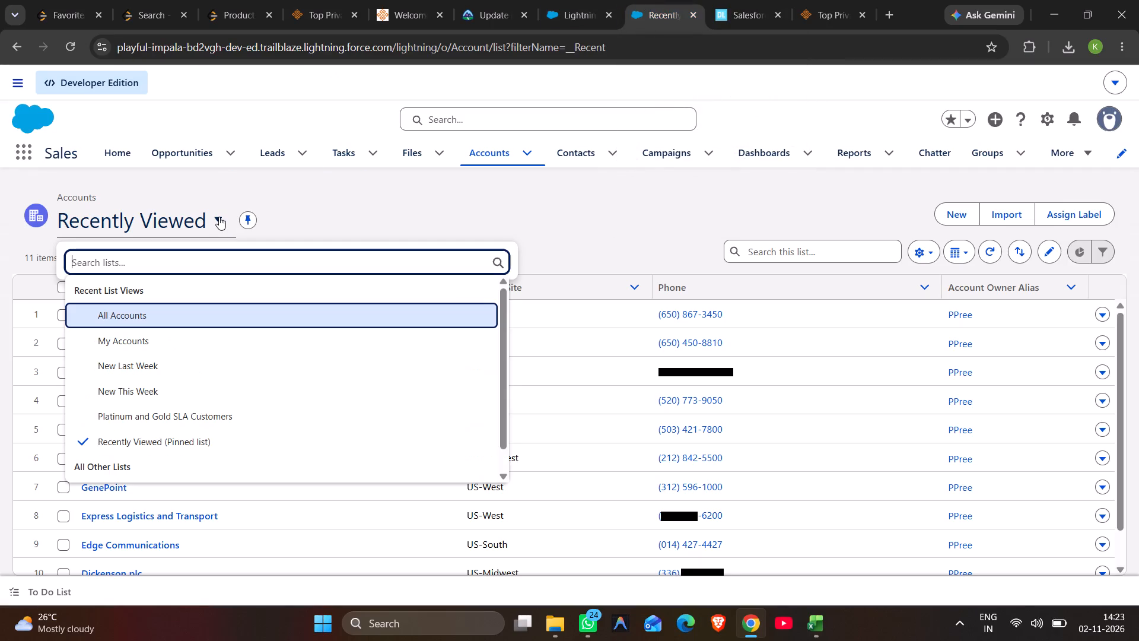
pyautogui.click(481, 5)
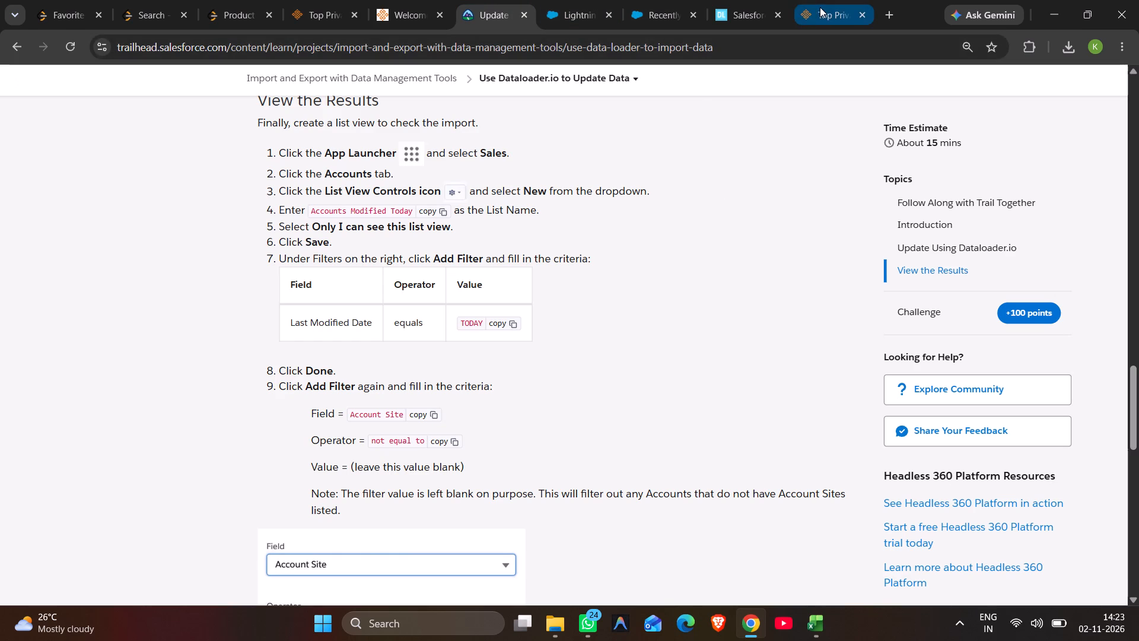
pyautogui.click(660, 1)
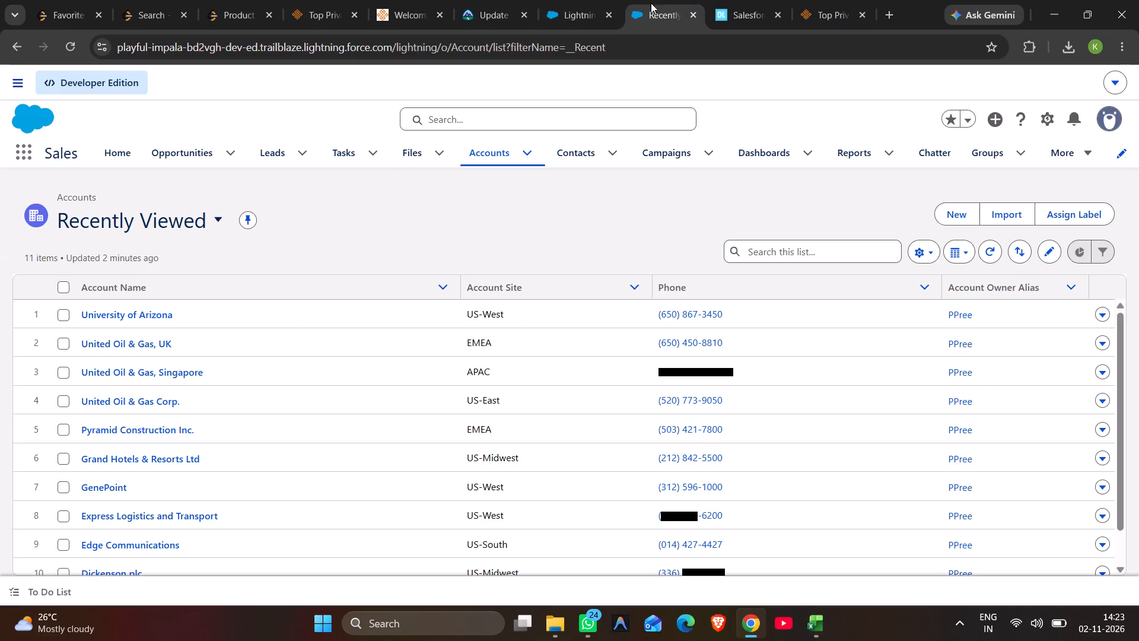
pyautogui.click(218, 218)
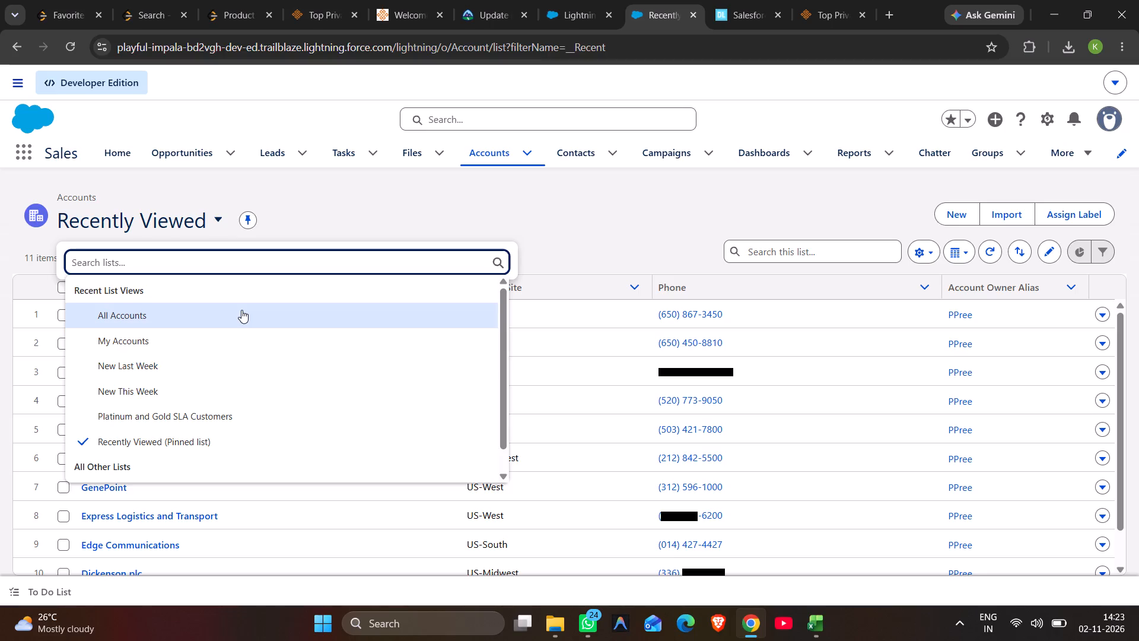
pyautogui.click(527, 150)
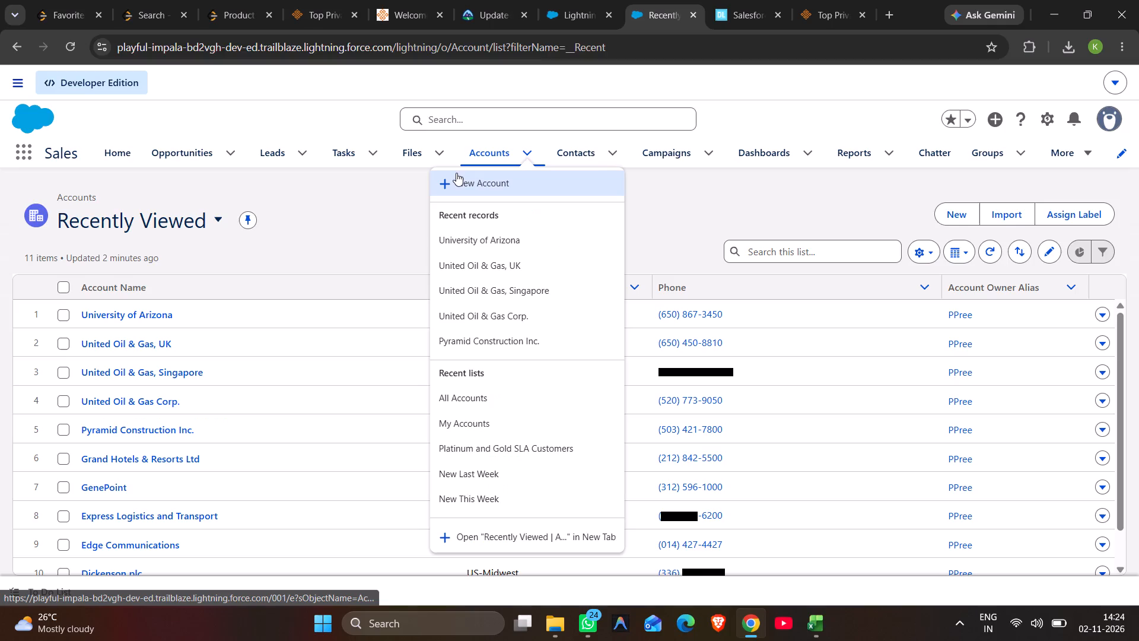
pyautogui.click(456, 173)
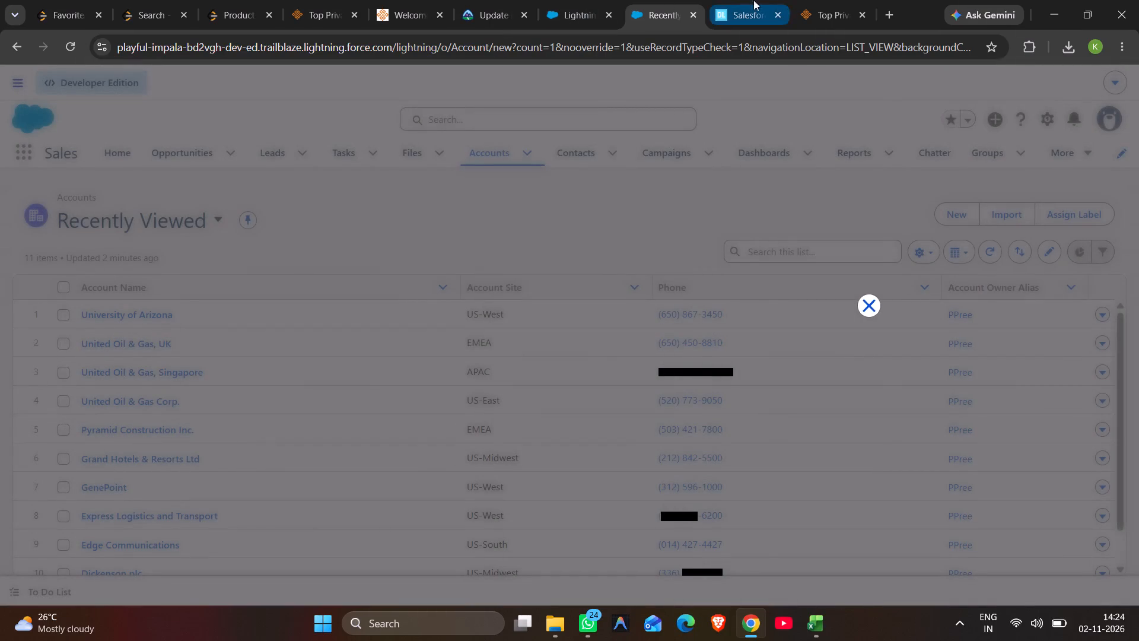
# Copy the list name Accounts Modified Today from Trailhead's View the Results instructions.
pyautogui.click(482, 2)
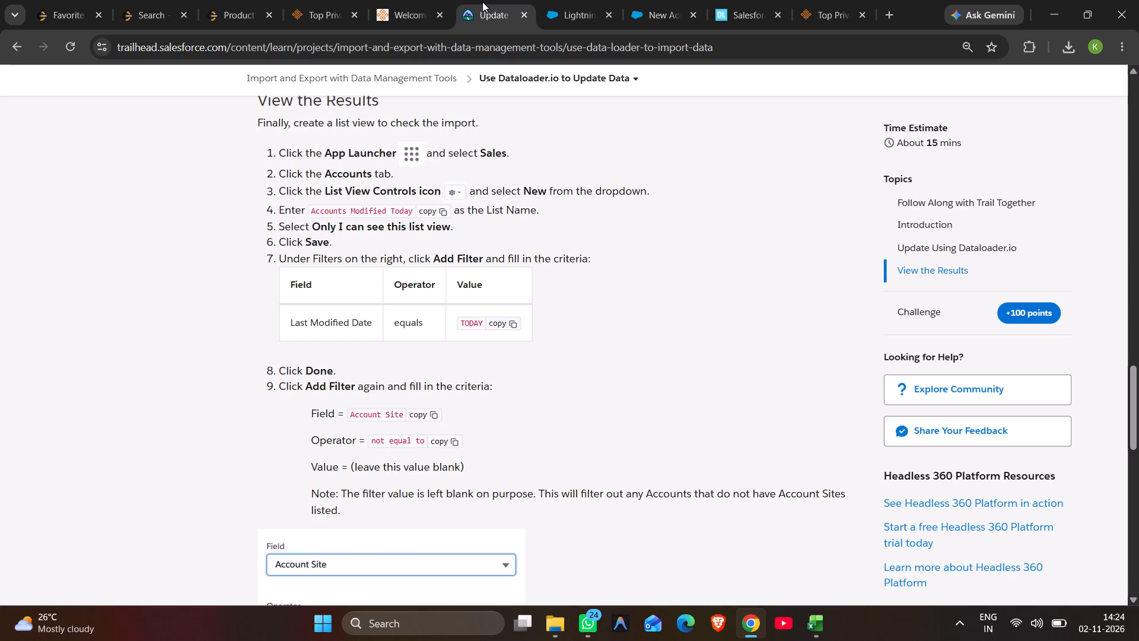
pyautogui.click(440, 205)
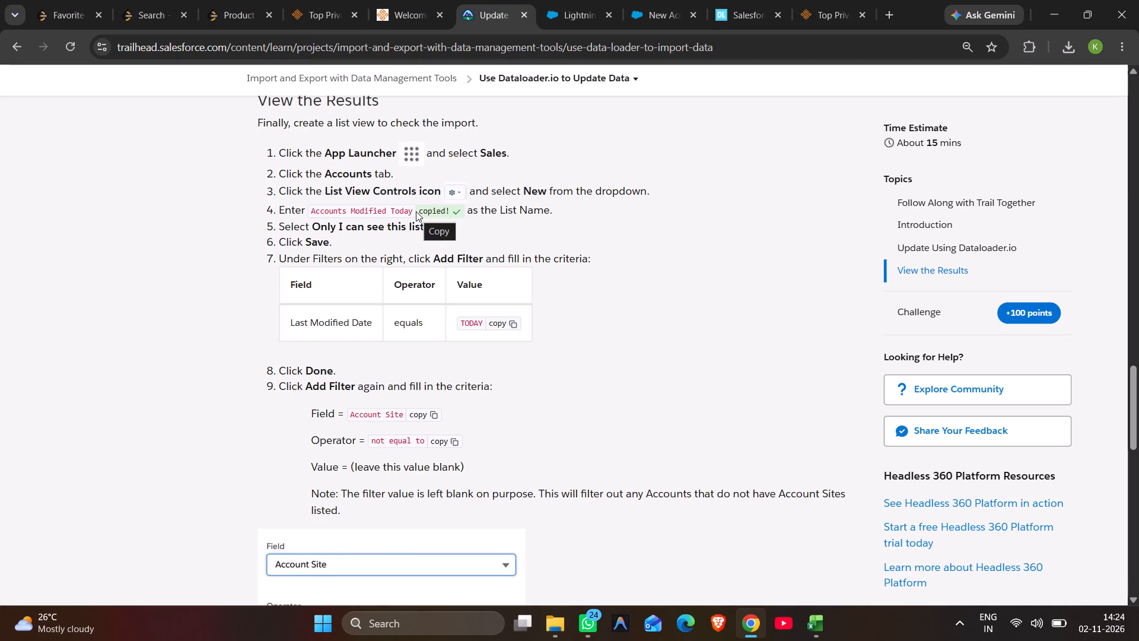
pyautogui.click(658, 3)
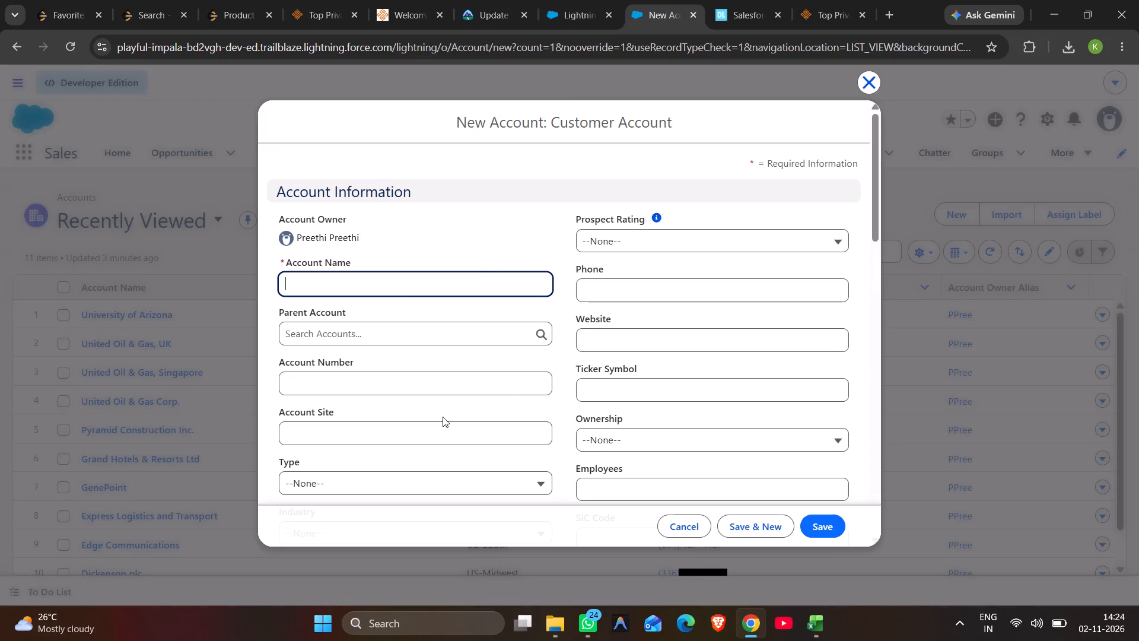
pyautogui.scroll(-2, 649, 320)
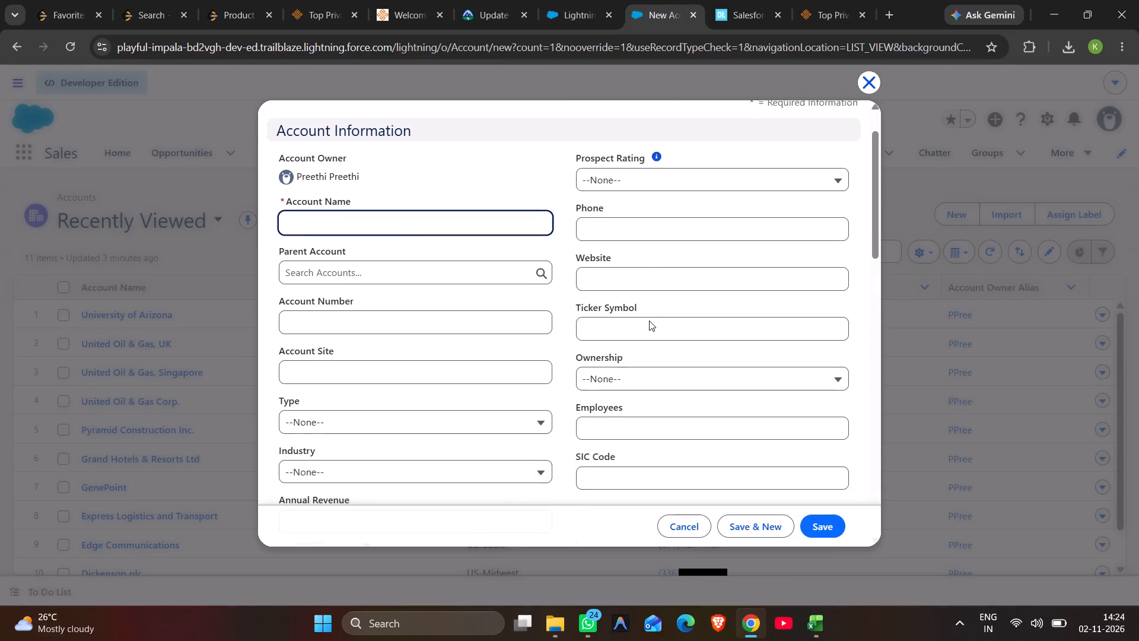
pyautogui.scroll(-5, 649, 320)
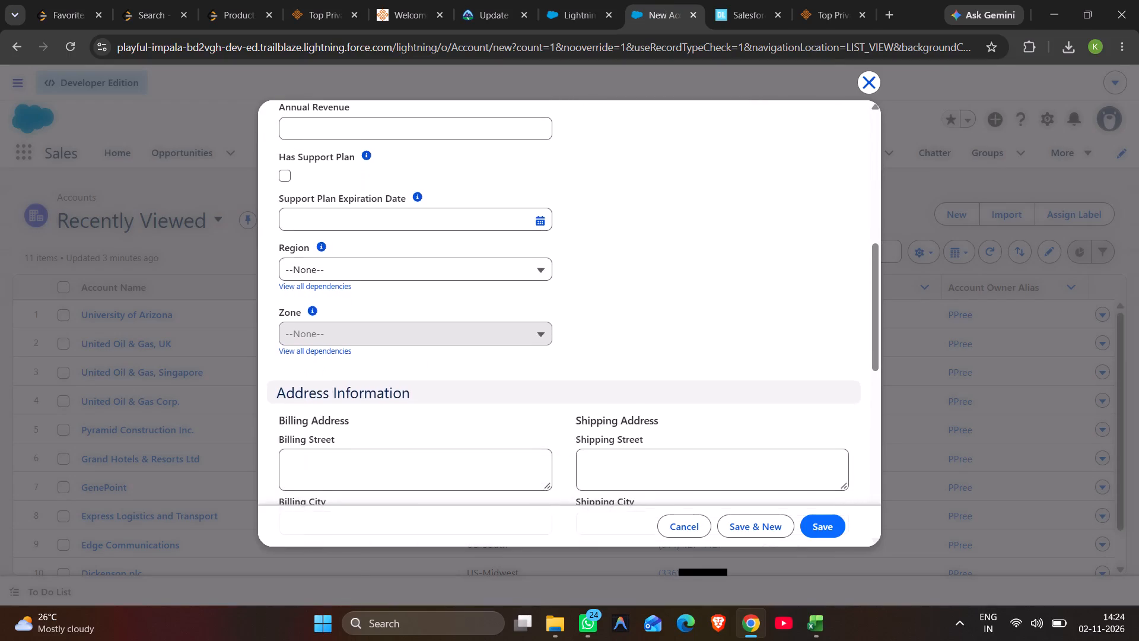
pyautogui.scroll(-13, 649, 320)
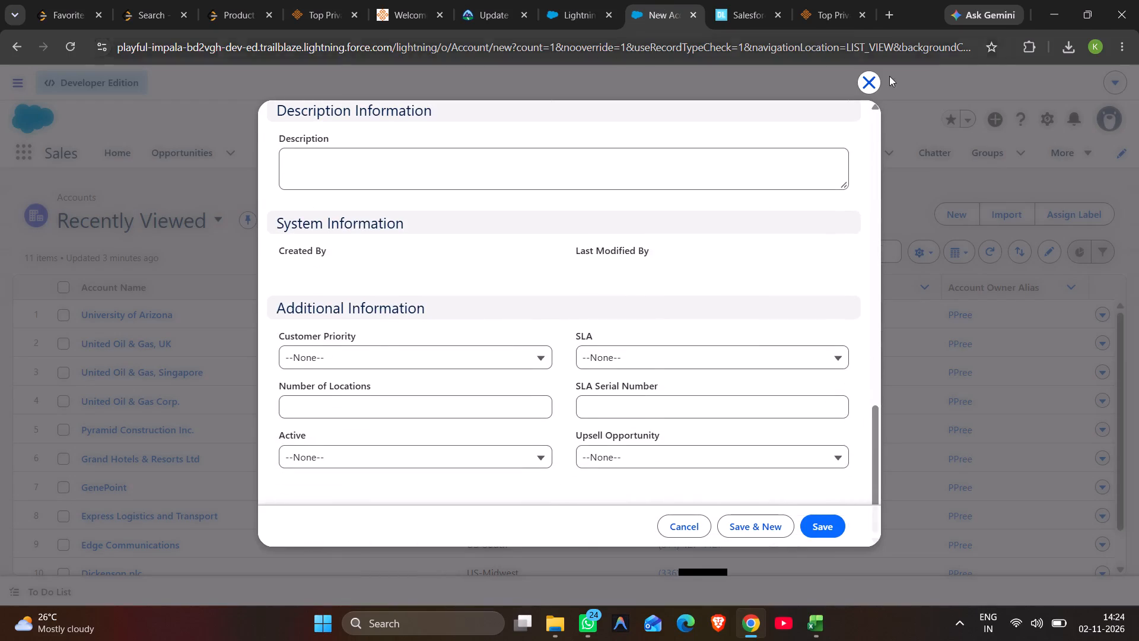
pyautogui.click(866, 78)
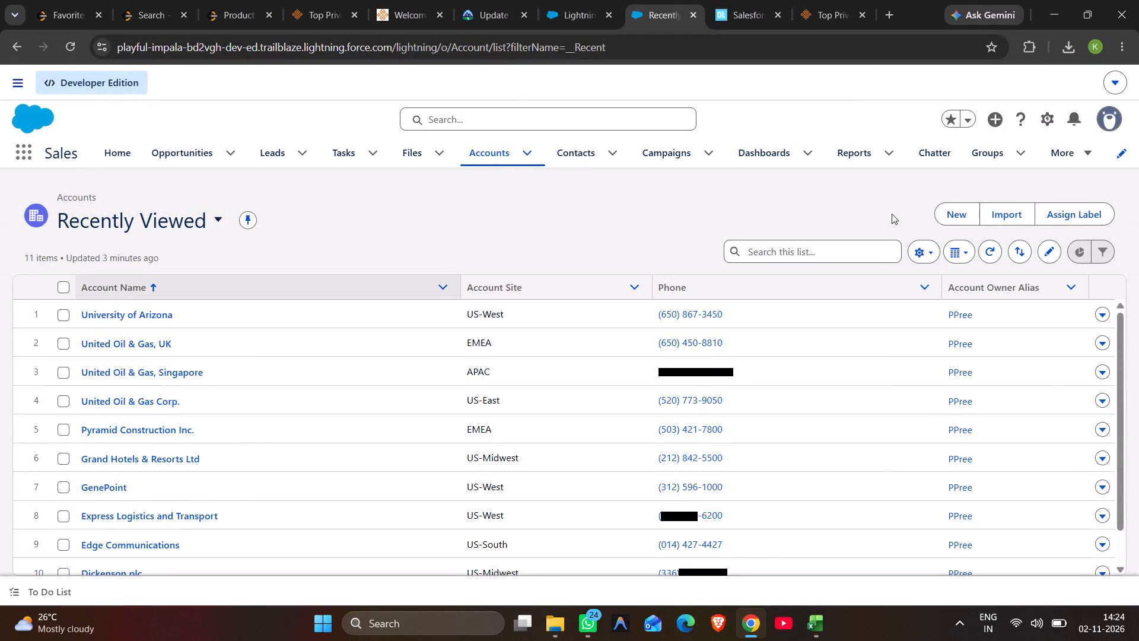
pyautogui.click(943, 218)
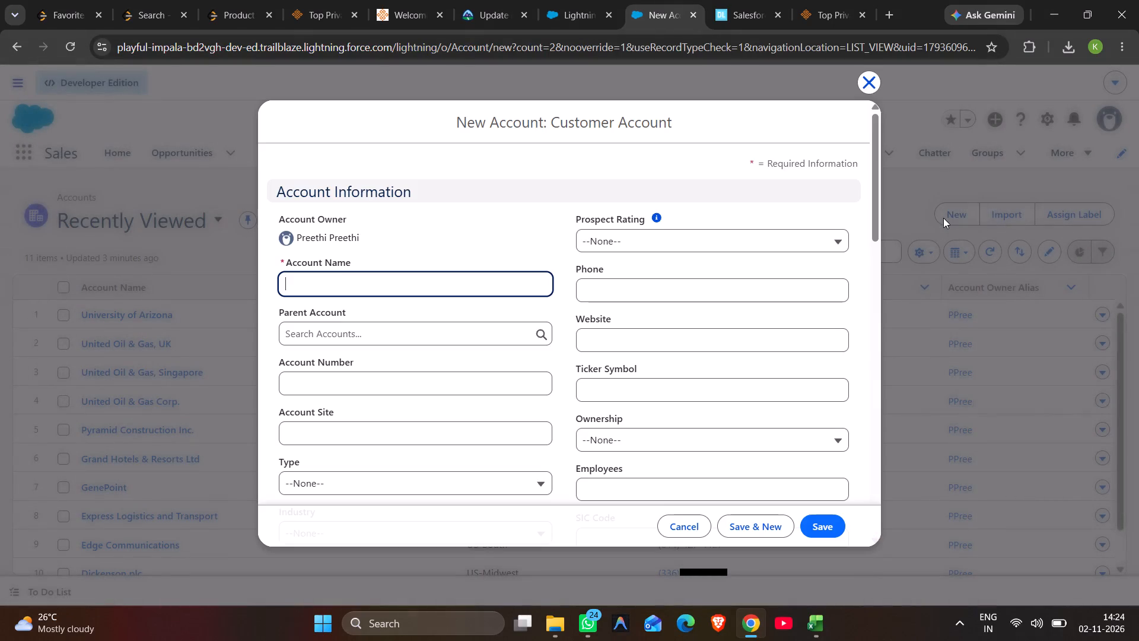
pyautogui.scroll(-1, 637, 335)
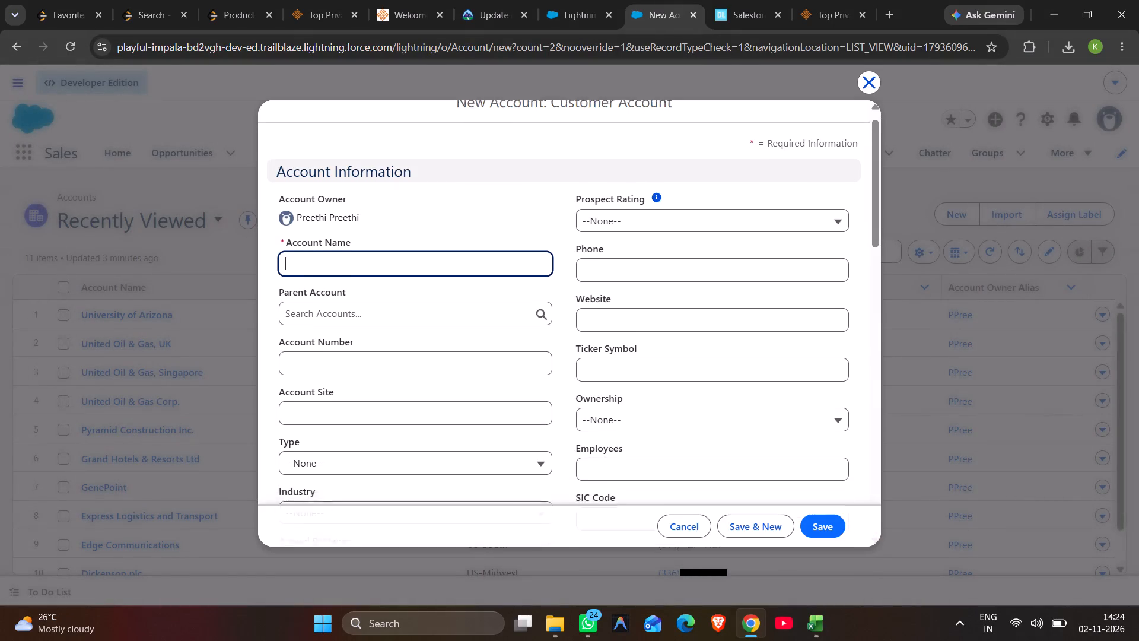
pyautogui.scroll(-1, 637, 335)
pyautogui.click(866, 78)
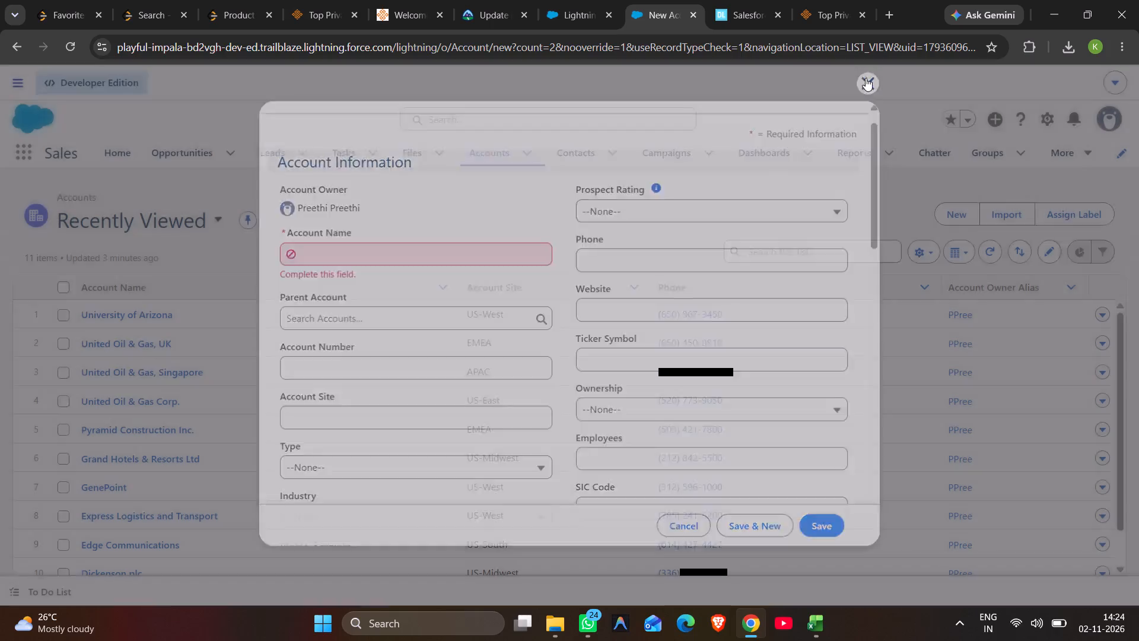
# Following Trailhead's instructions, create and save an Accounts list view named Accounts Modified Today, visible only to its creator.
pyautogui.click(496, 0)
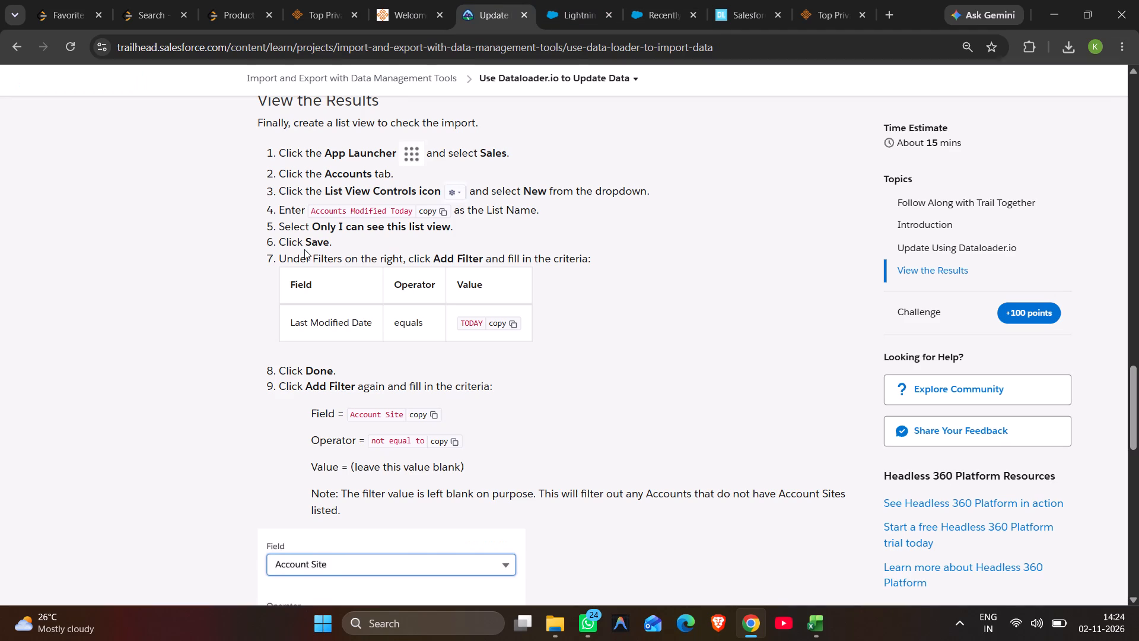
pyautogui.scroll(1, 304, 249)
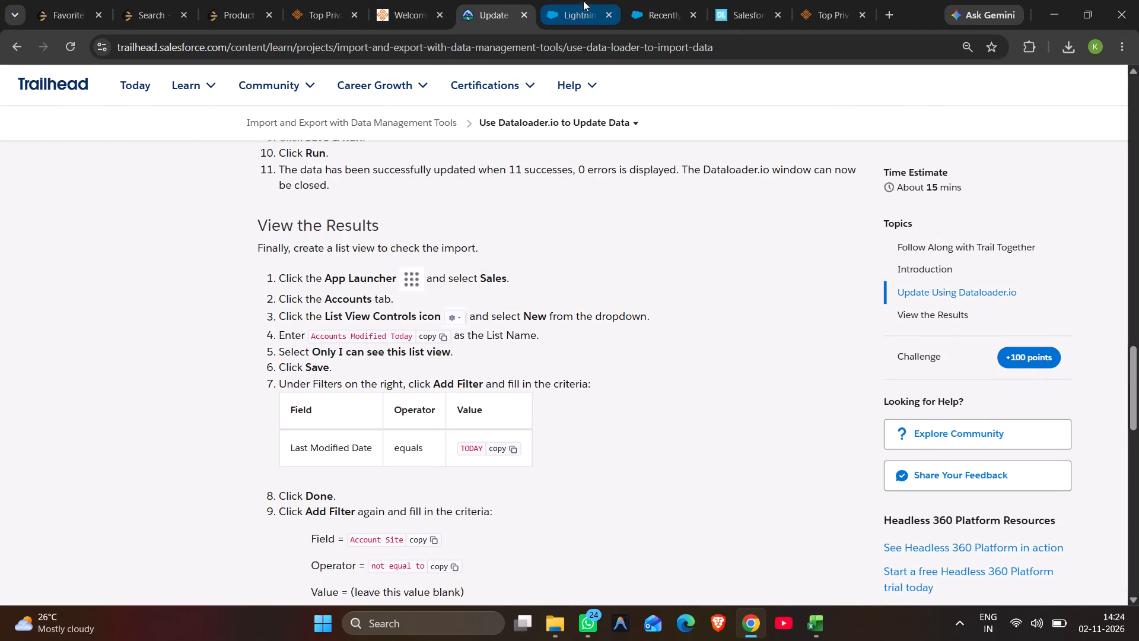
pyautogui.click(646, 0)
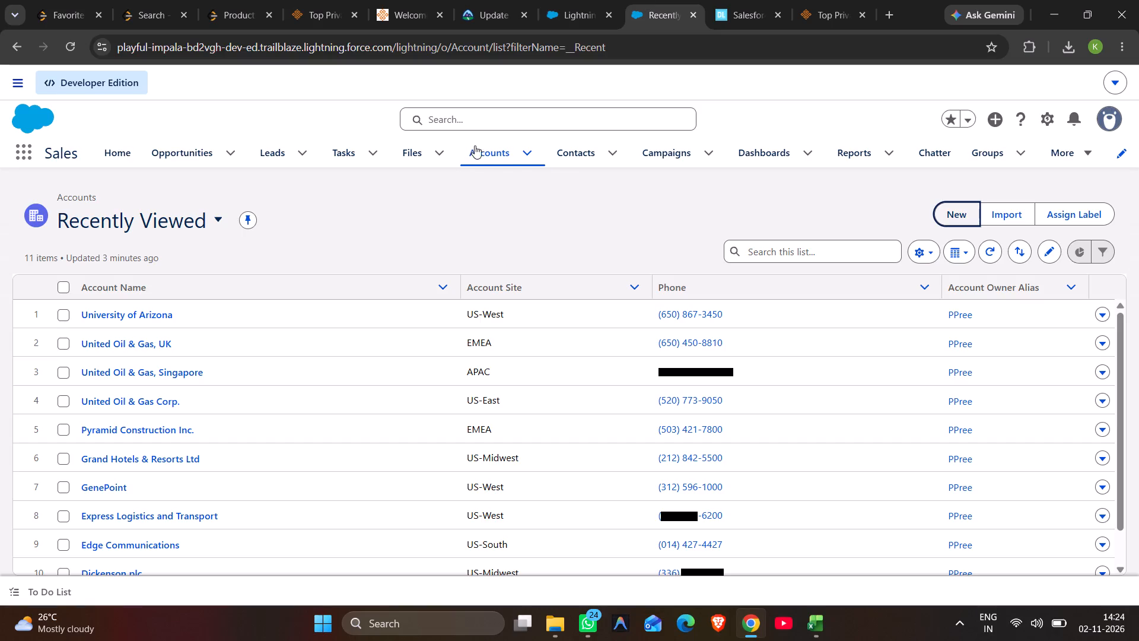
pyautogui.click(925, 250)
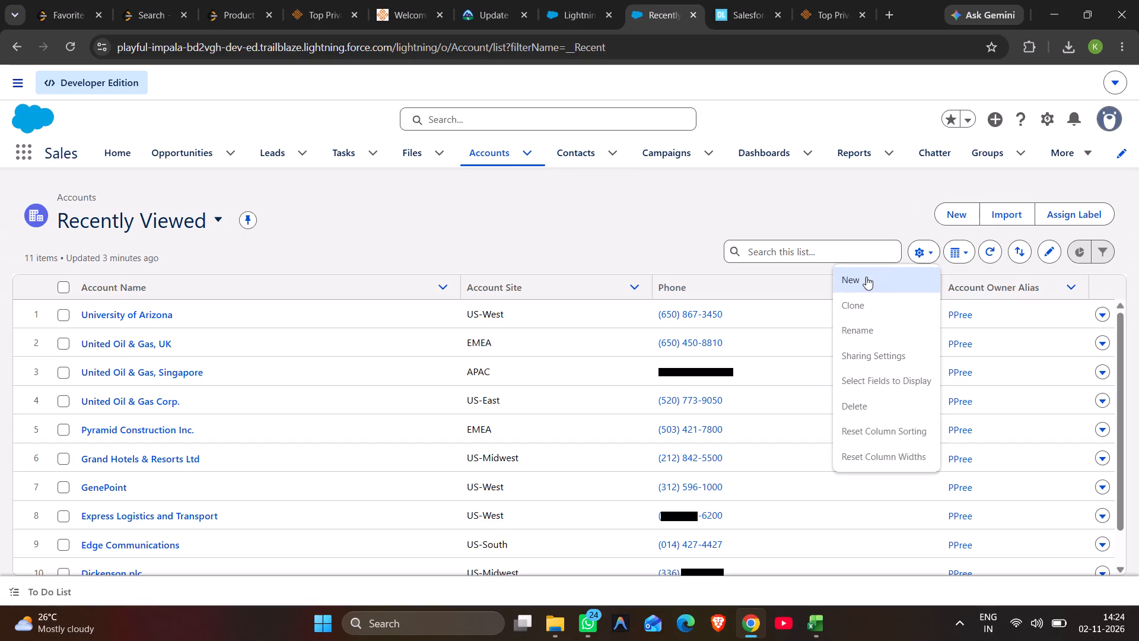
pyautogui.click(862, 279)
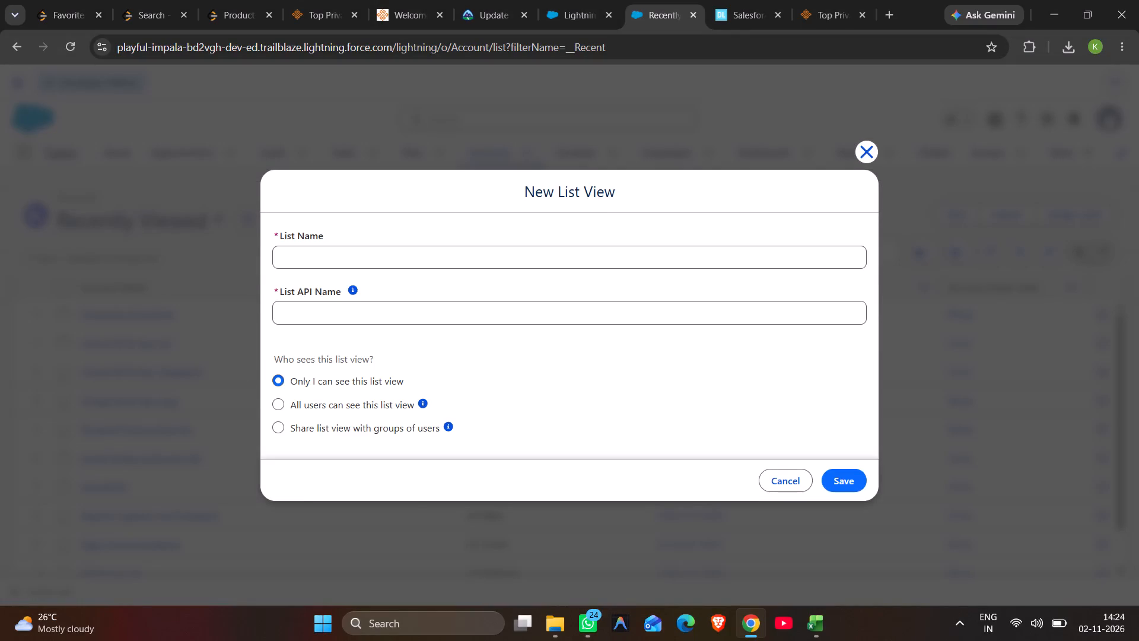
pyautogui.click(352, 250)
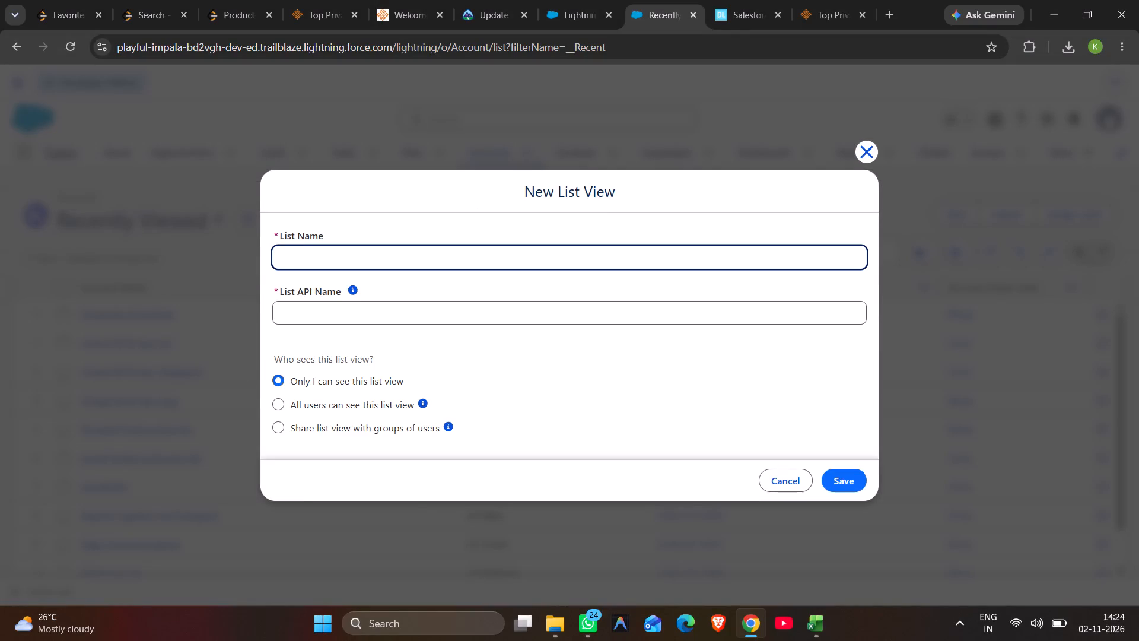
pyautogui.hotkey('ctrl', 'v')
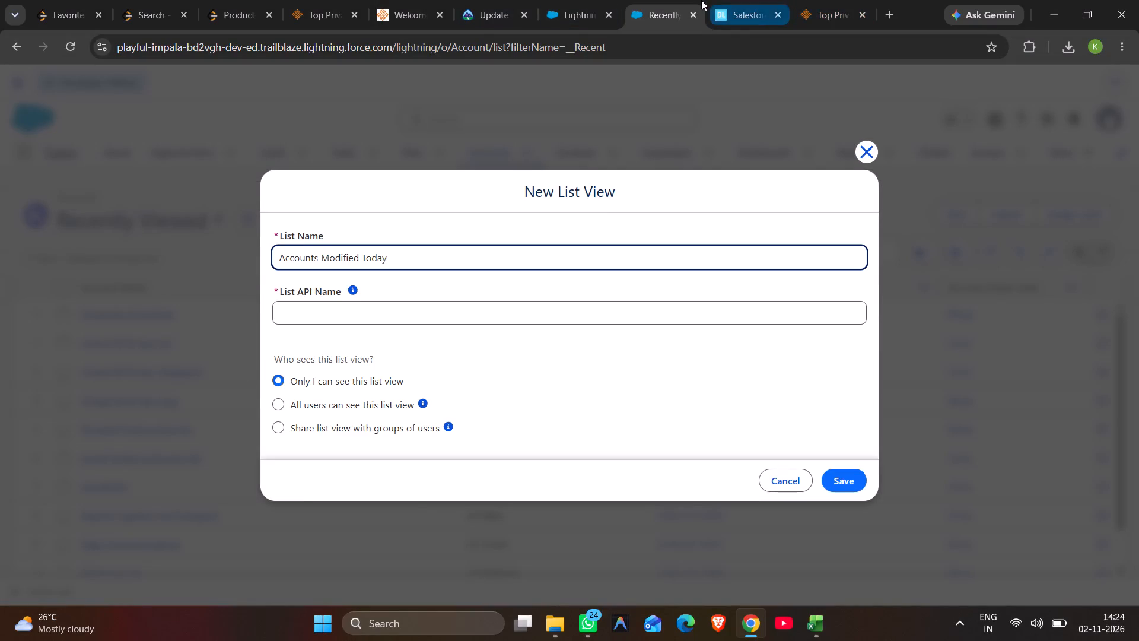
pyautogui.click(486, 5)
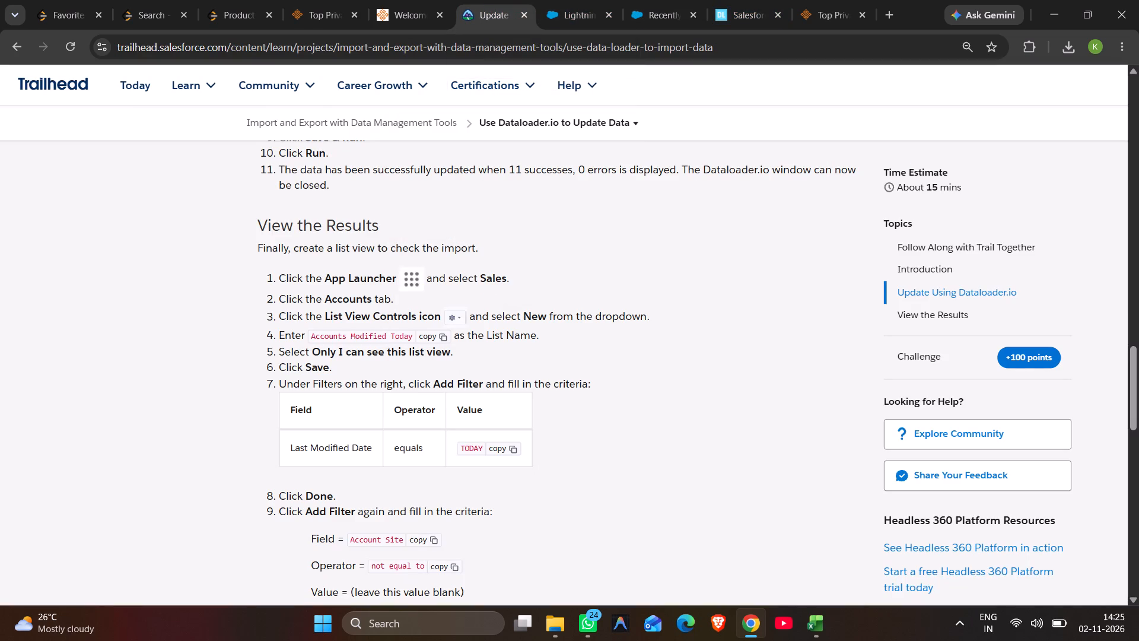
pyautogui.click(650, 0)
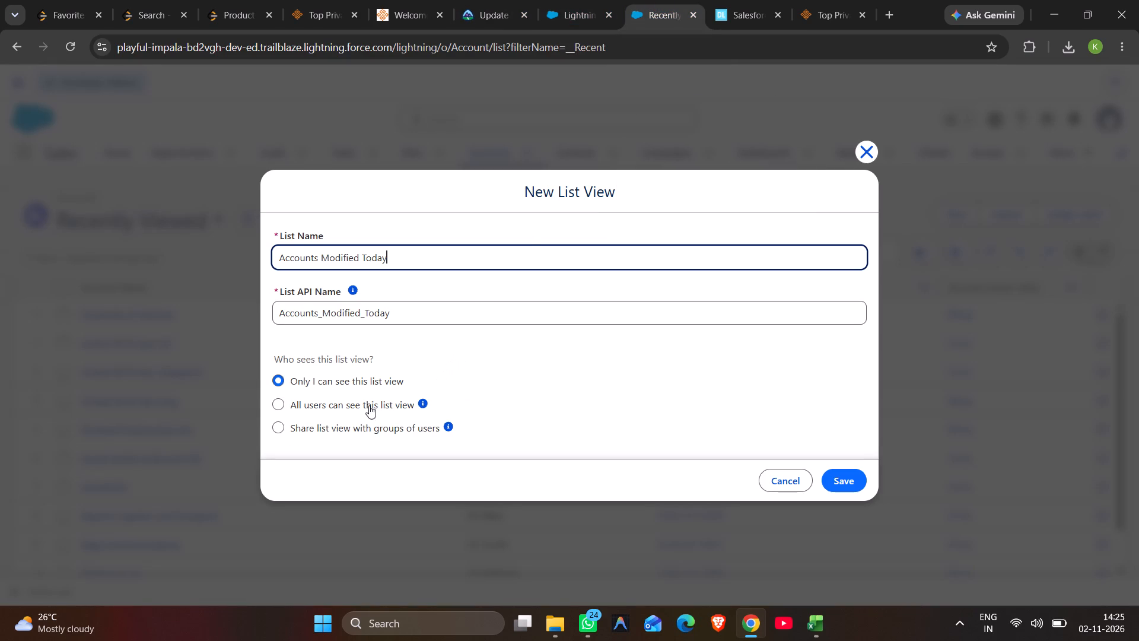
pyautogui.scroll(-1, 369, 405)
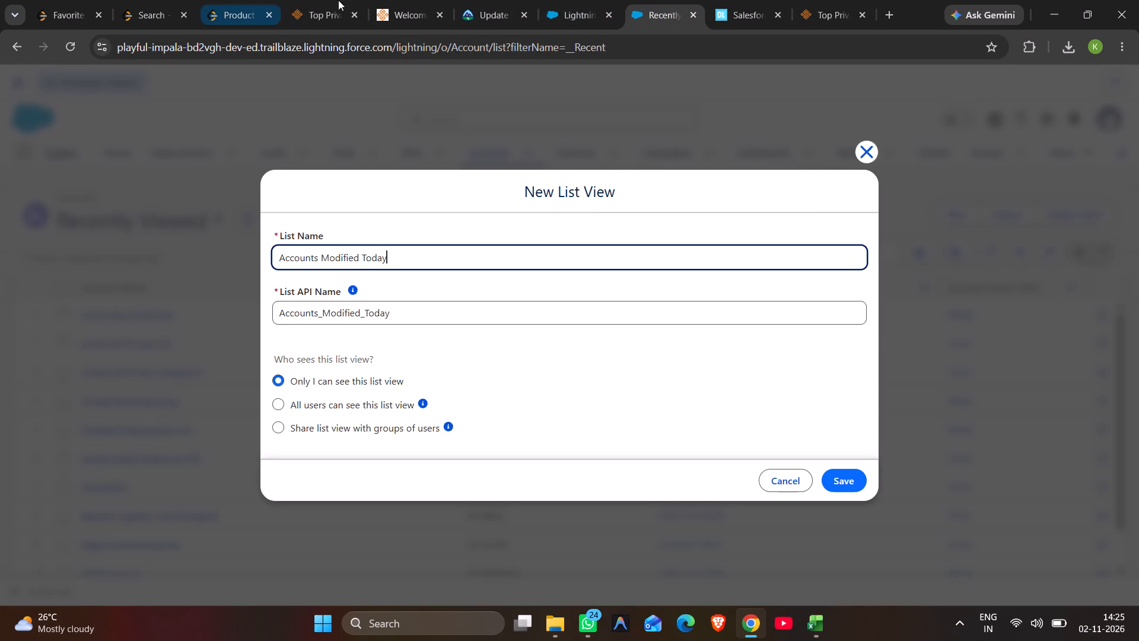
pyautogui.click(489, 0)
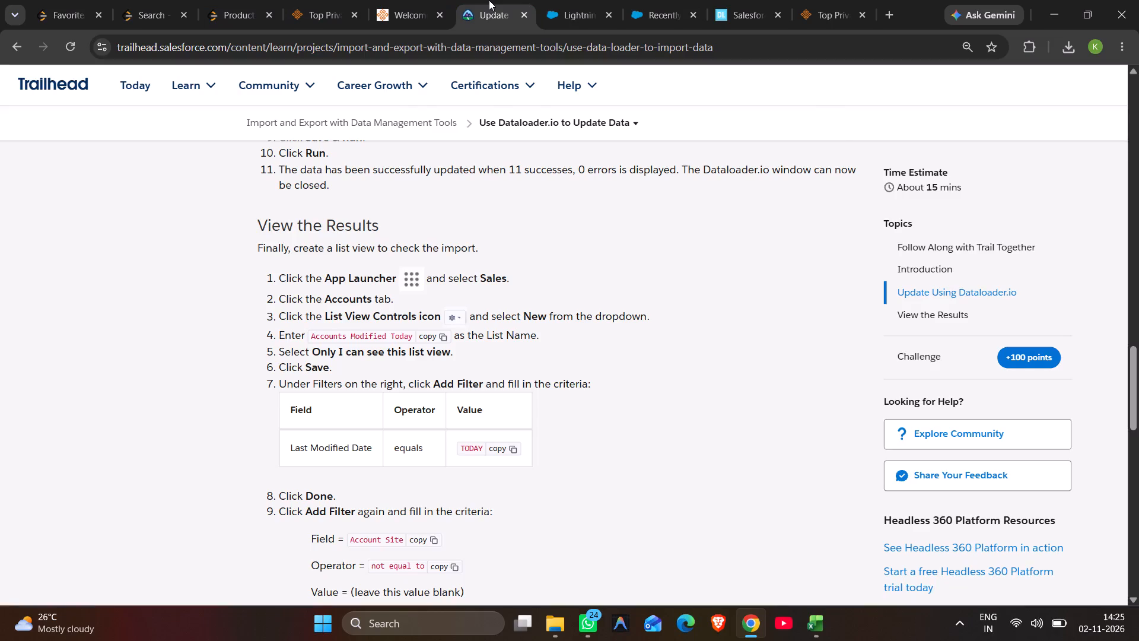
pyautogui.scroll(-2, 281, 247)
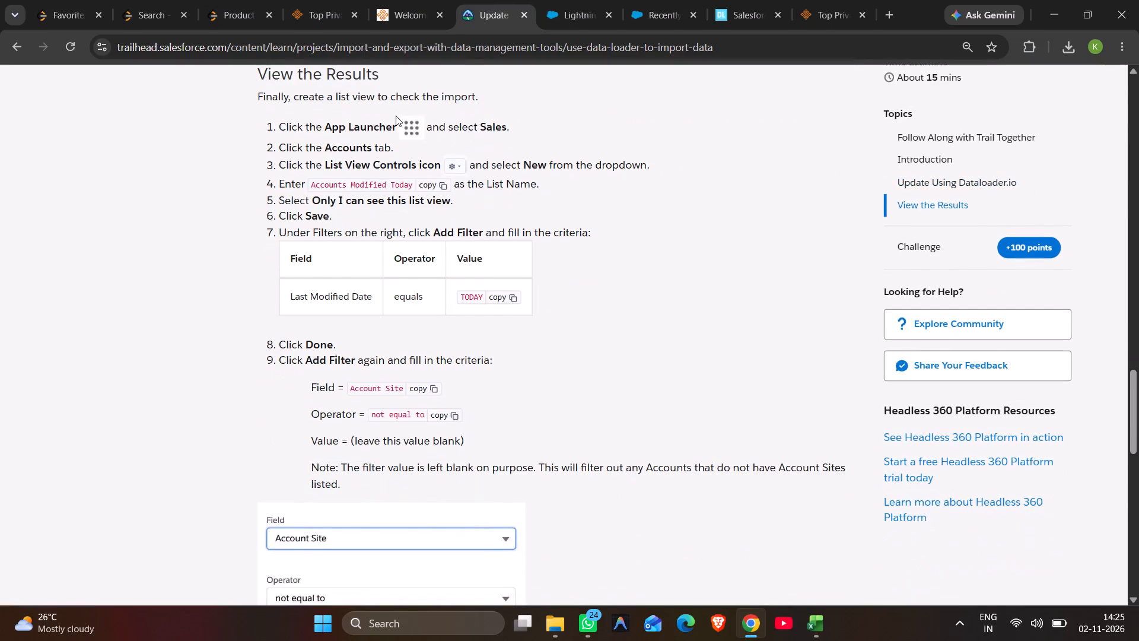
pyautogui.click(736, 3)
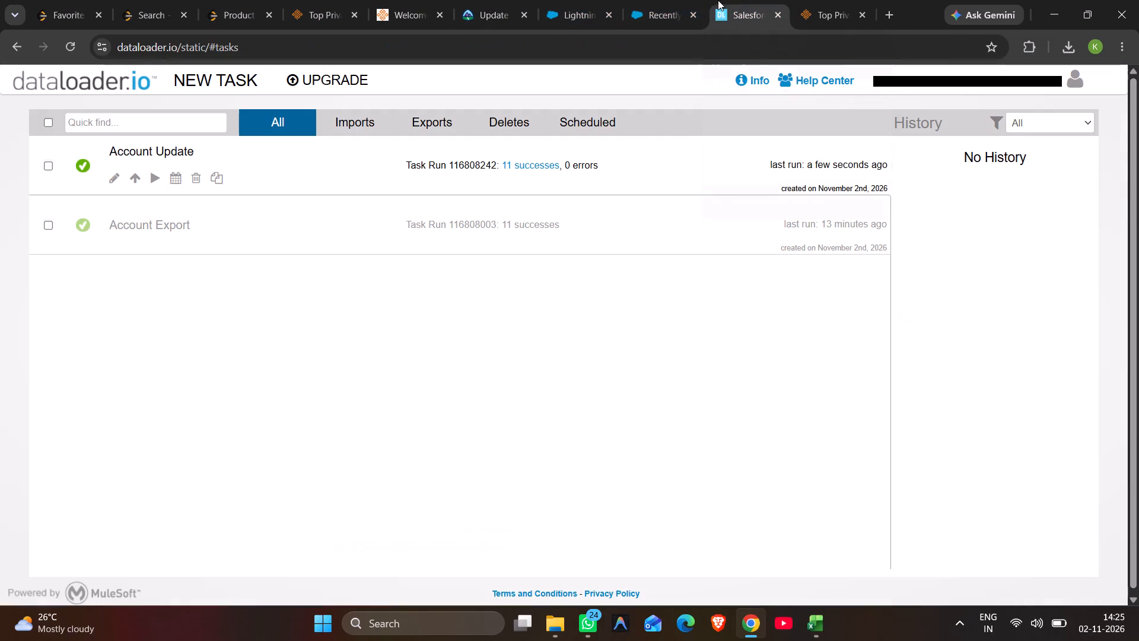
pyautogui.click(670, 3)
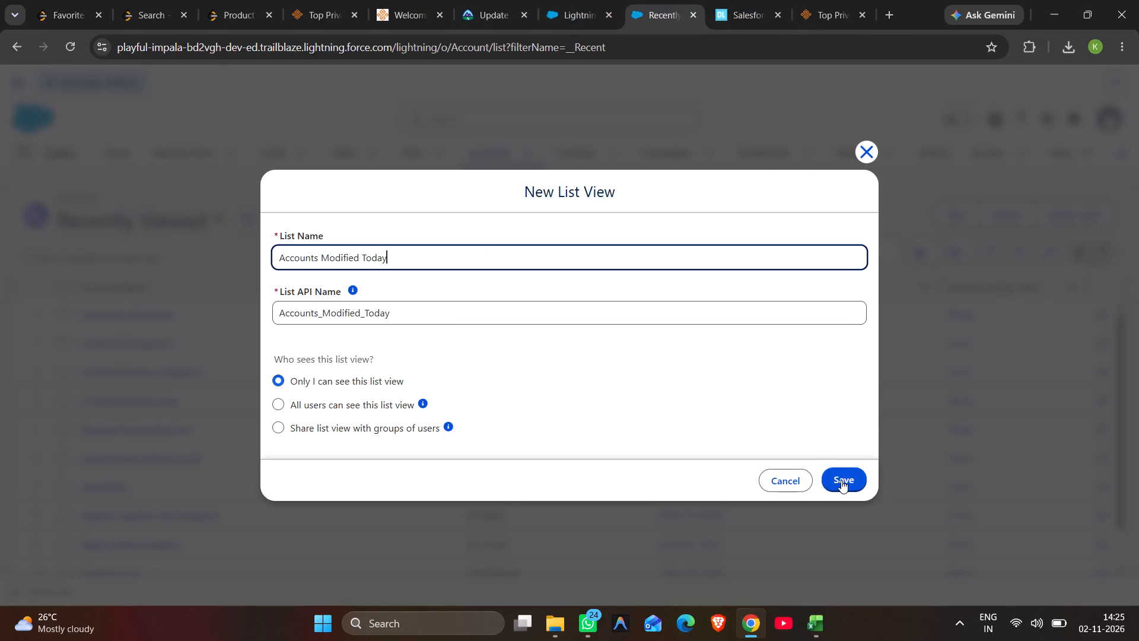
pyautogui.click(841, 480)
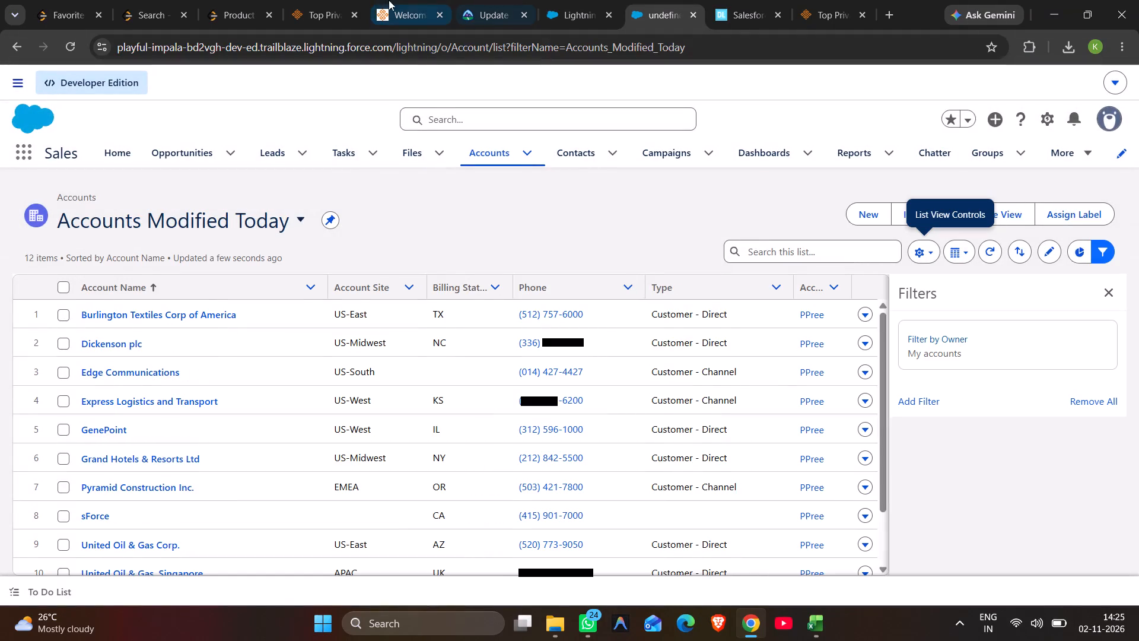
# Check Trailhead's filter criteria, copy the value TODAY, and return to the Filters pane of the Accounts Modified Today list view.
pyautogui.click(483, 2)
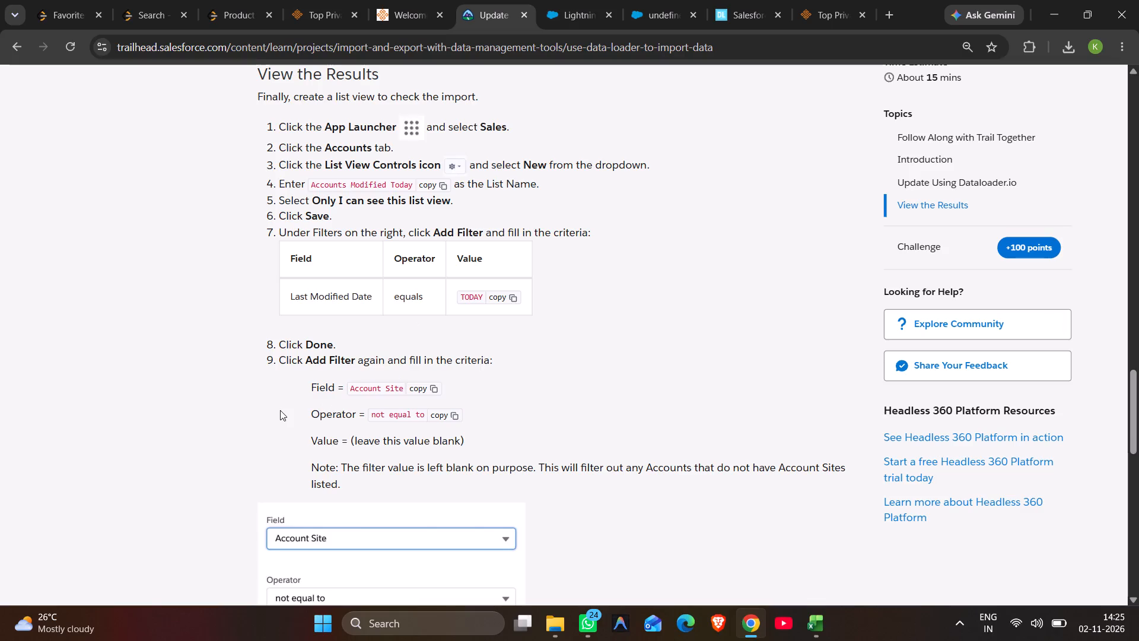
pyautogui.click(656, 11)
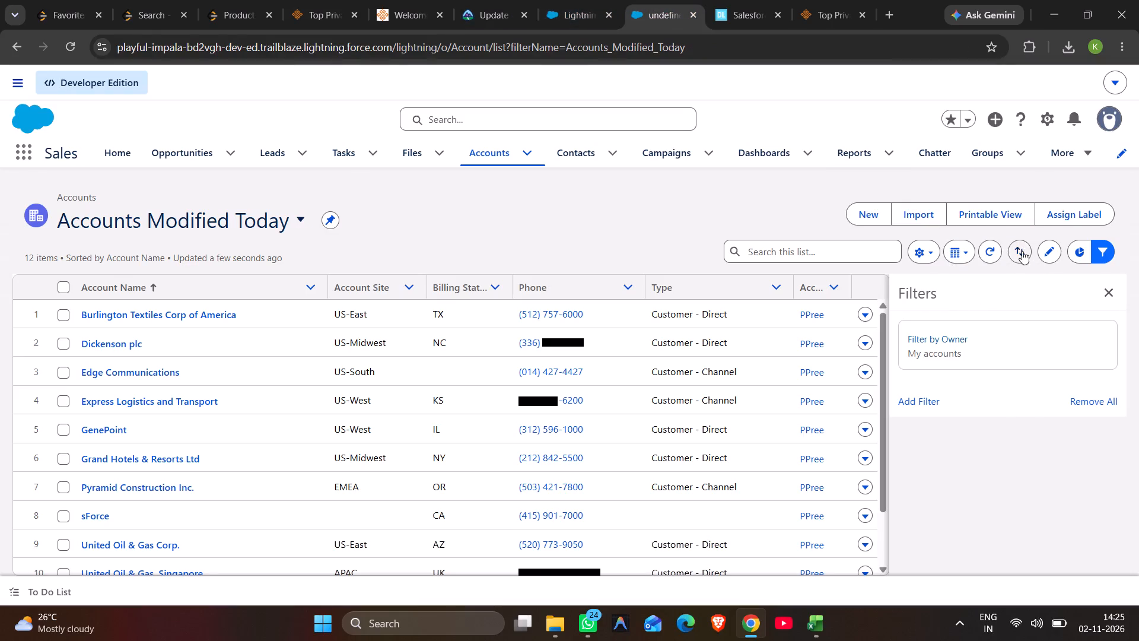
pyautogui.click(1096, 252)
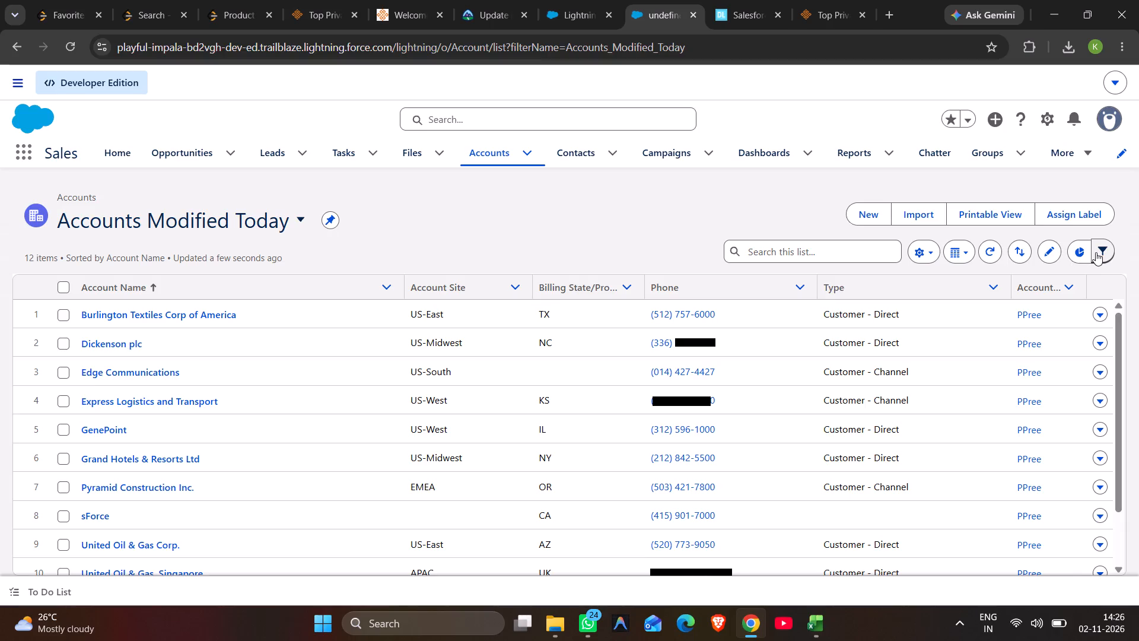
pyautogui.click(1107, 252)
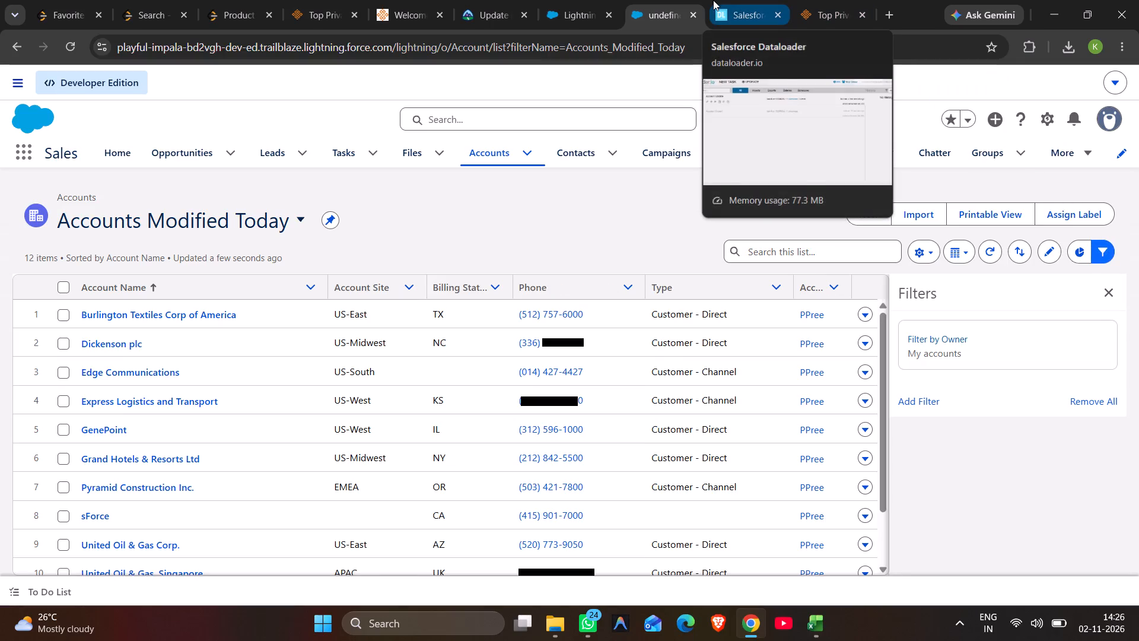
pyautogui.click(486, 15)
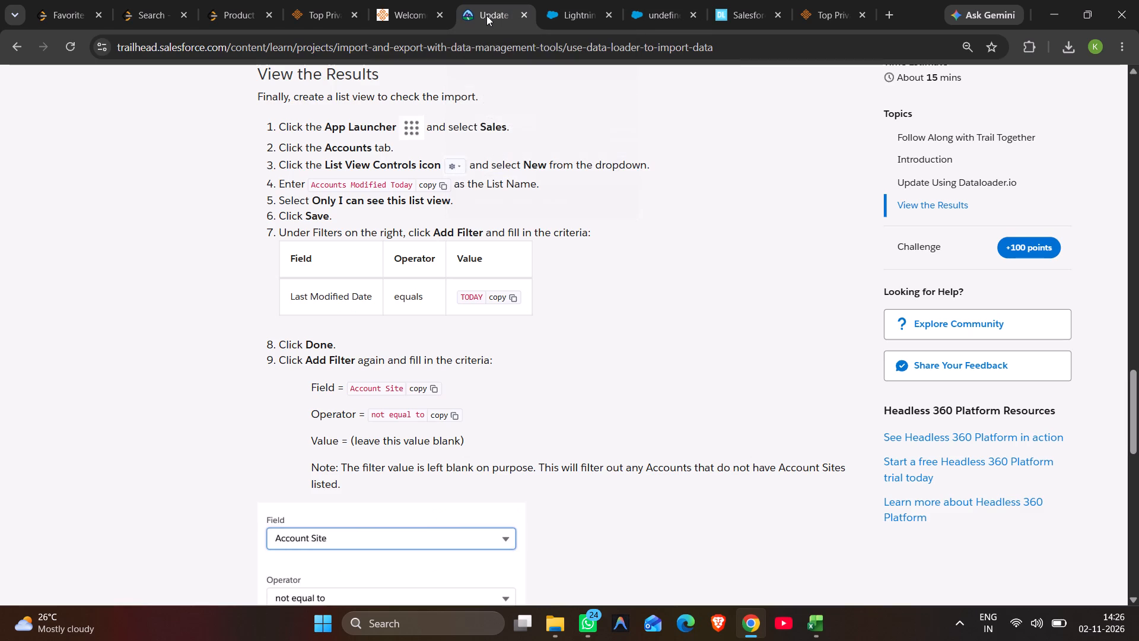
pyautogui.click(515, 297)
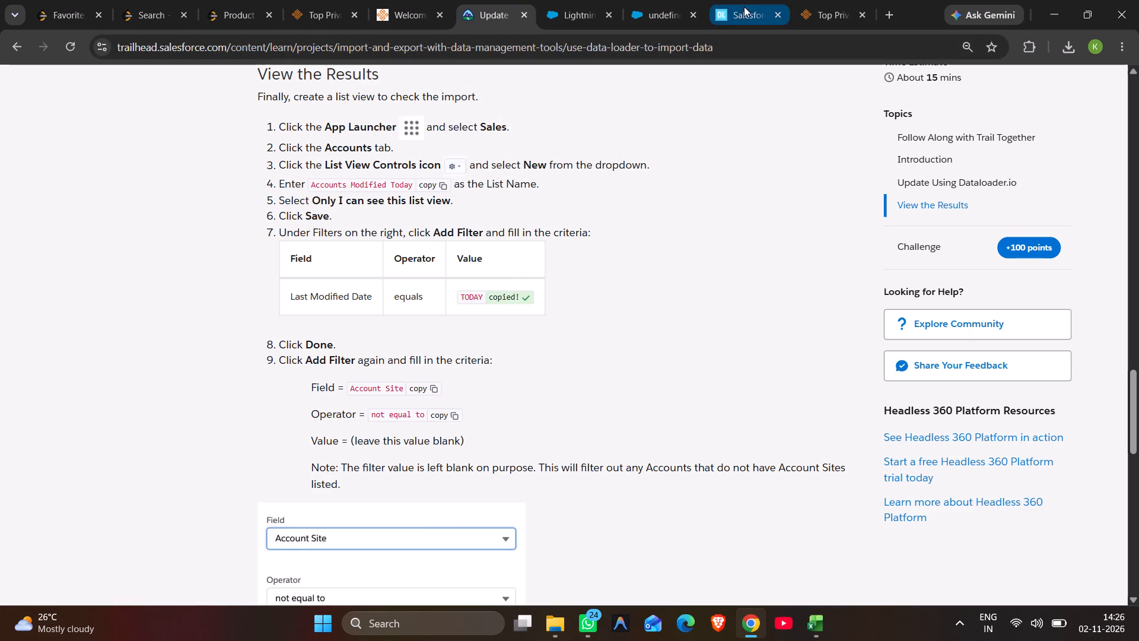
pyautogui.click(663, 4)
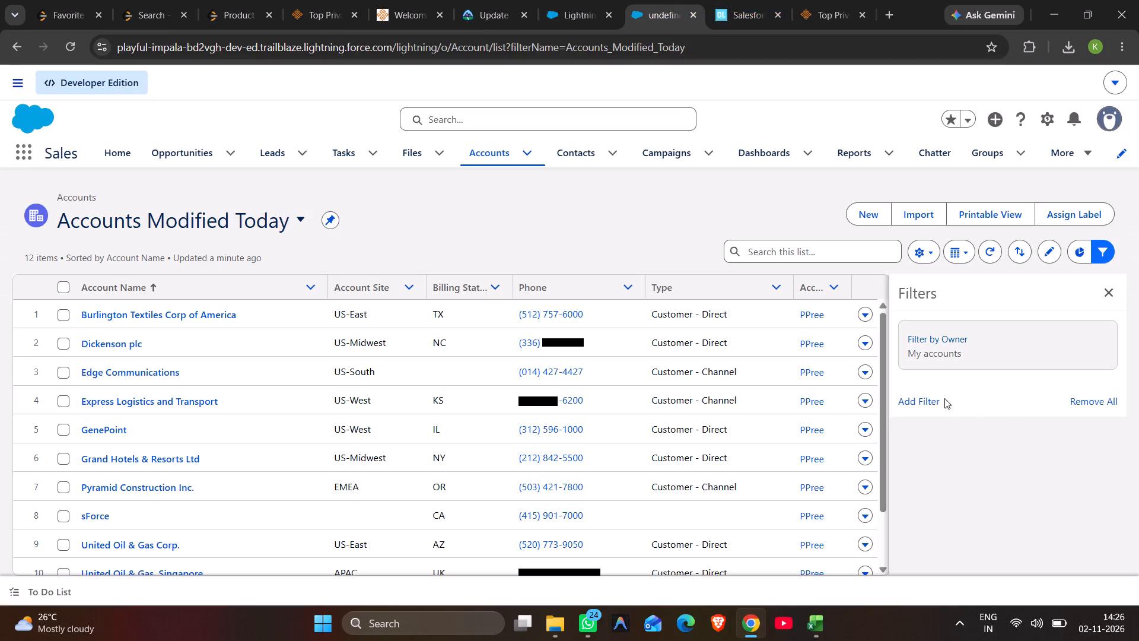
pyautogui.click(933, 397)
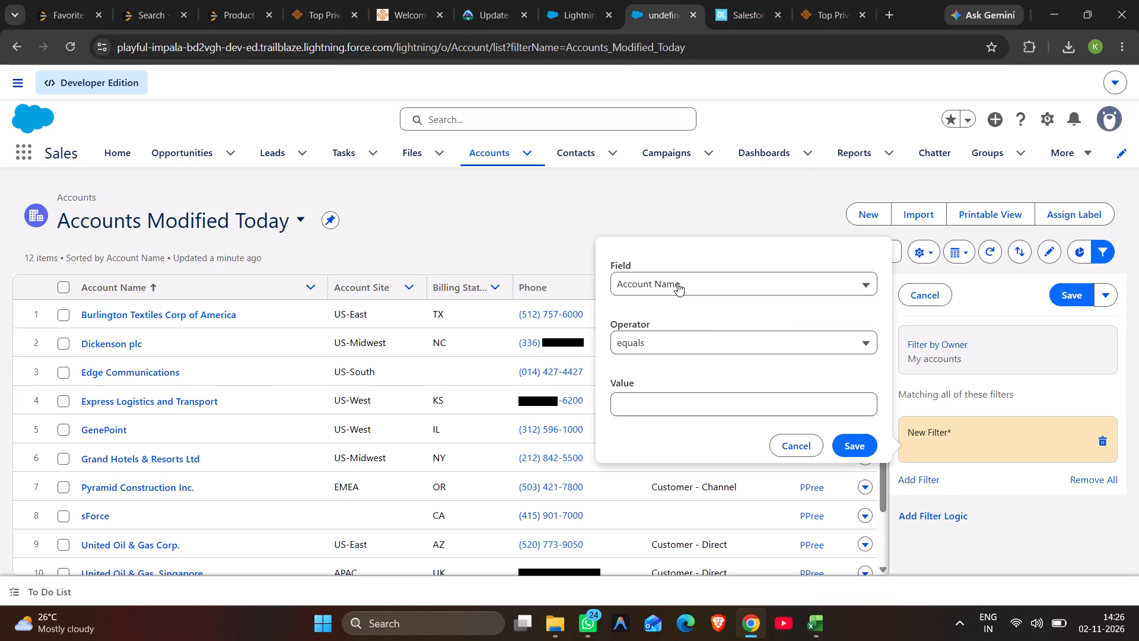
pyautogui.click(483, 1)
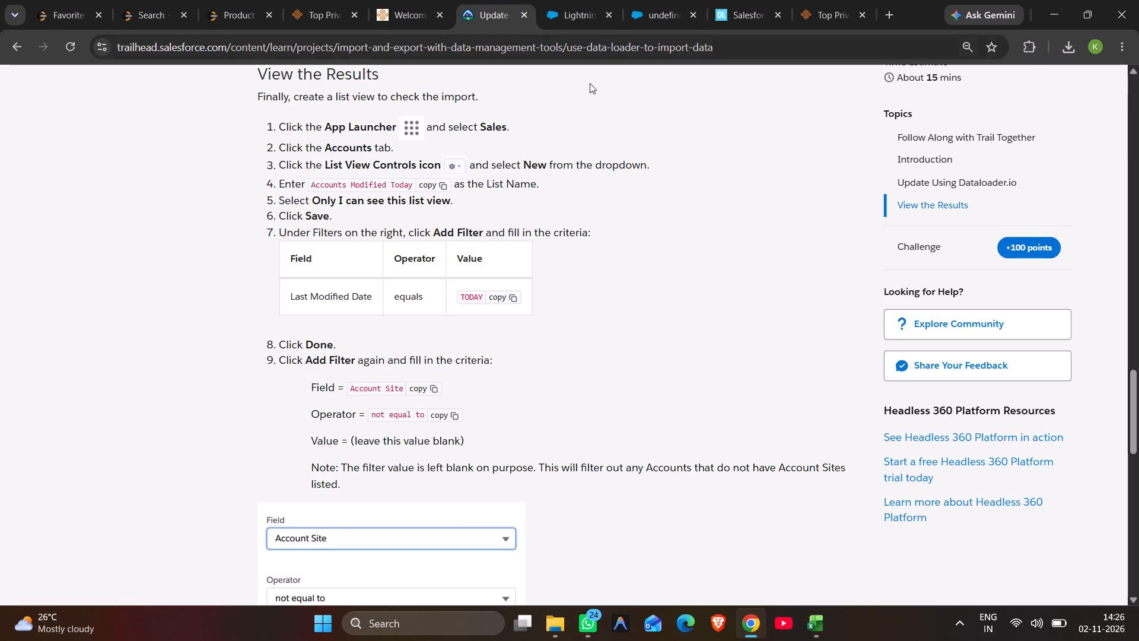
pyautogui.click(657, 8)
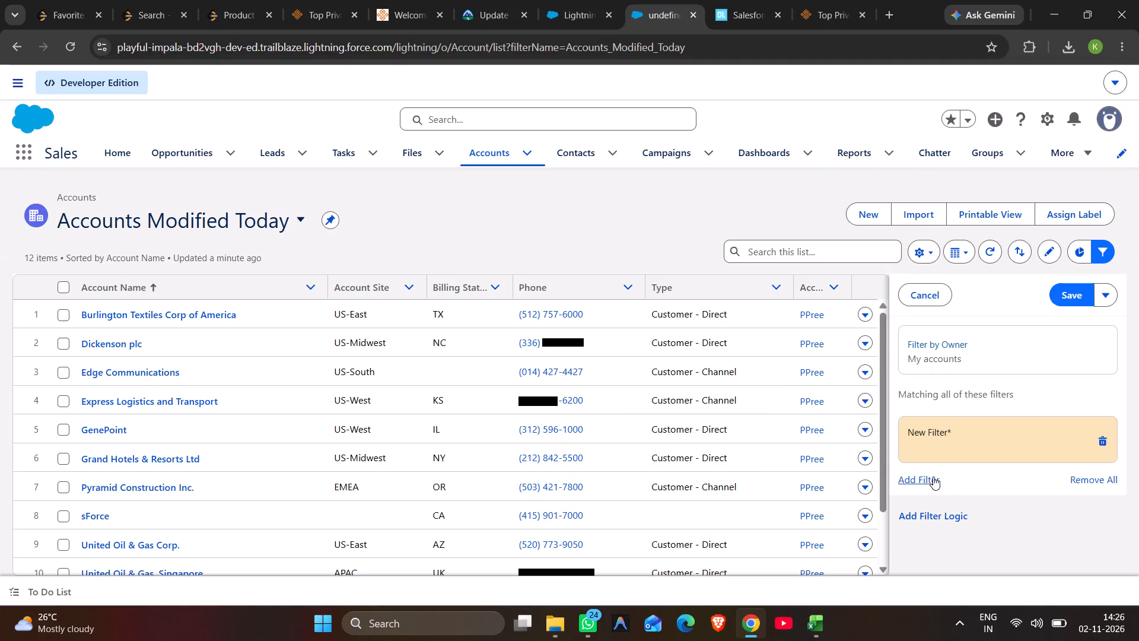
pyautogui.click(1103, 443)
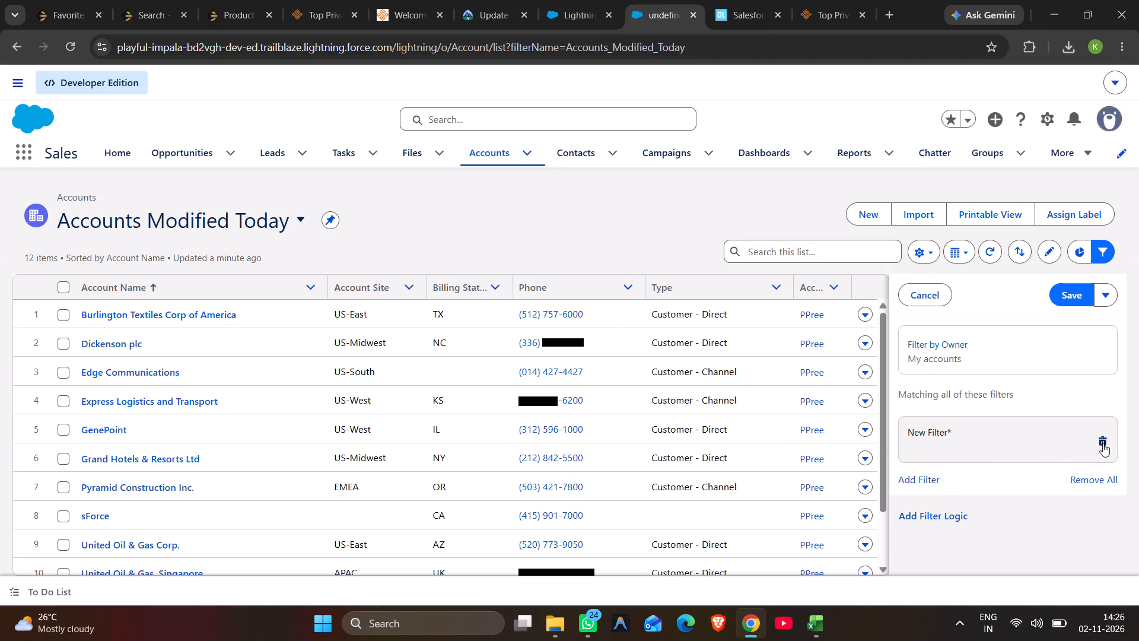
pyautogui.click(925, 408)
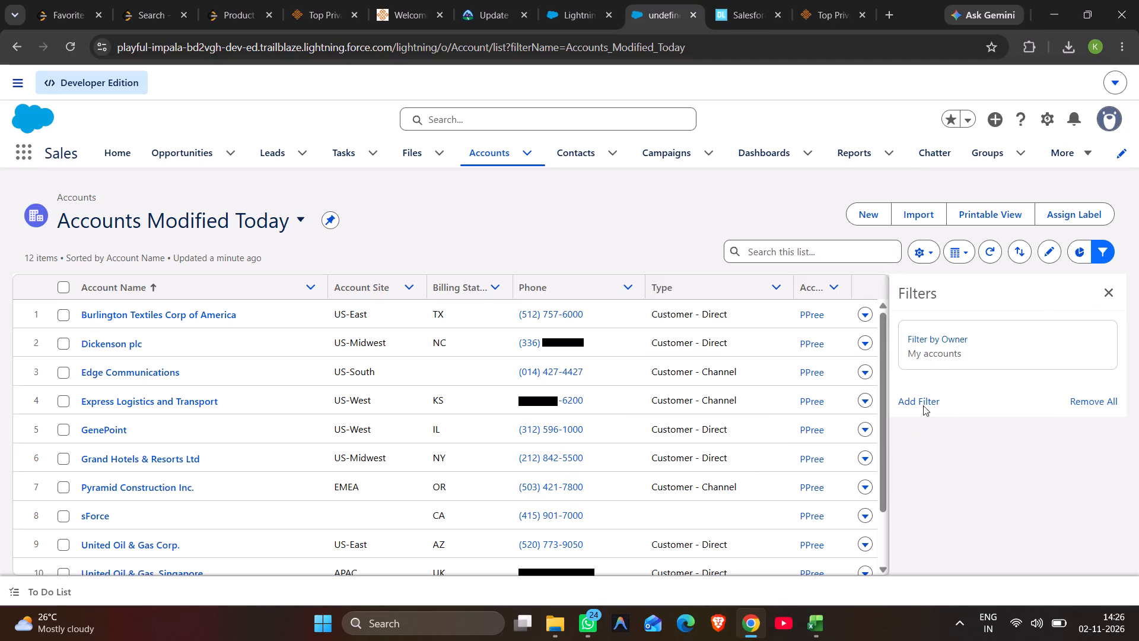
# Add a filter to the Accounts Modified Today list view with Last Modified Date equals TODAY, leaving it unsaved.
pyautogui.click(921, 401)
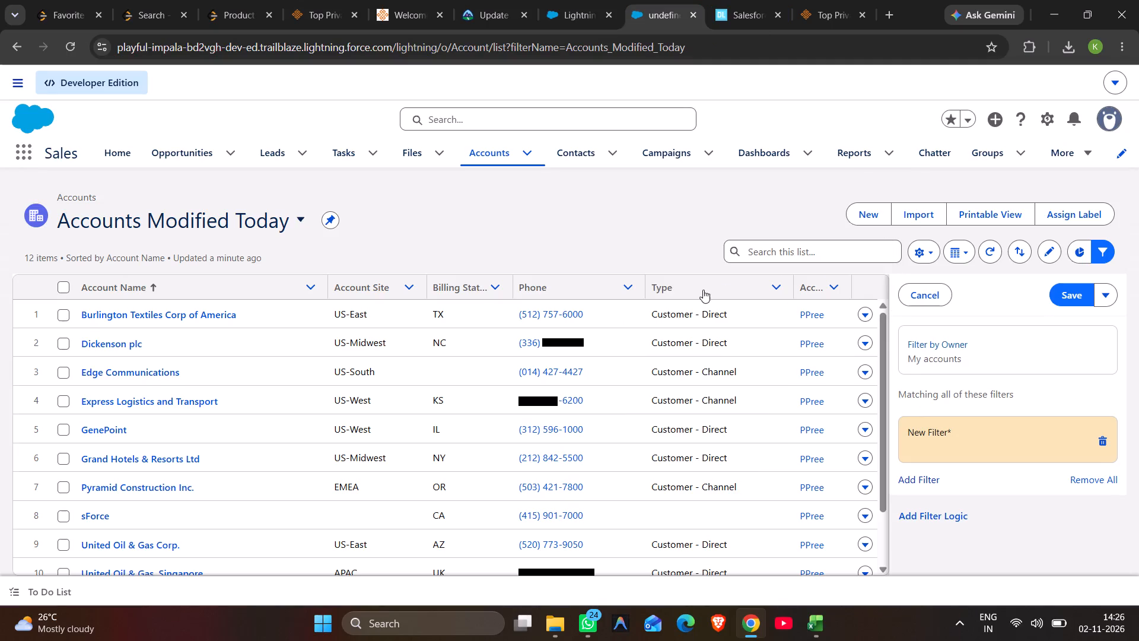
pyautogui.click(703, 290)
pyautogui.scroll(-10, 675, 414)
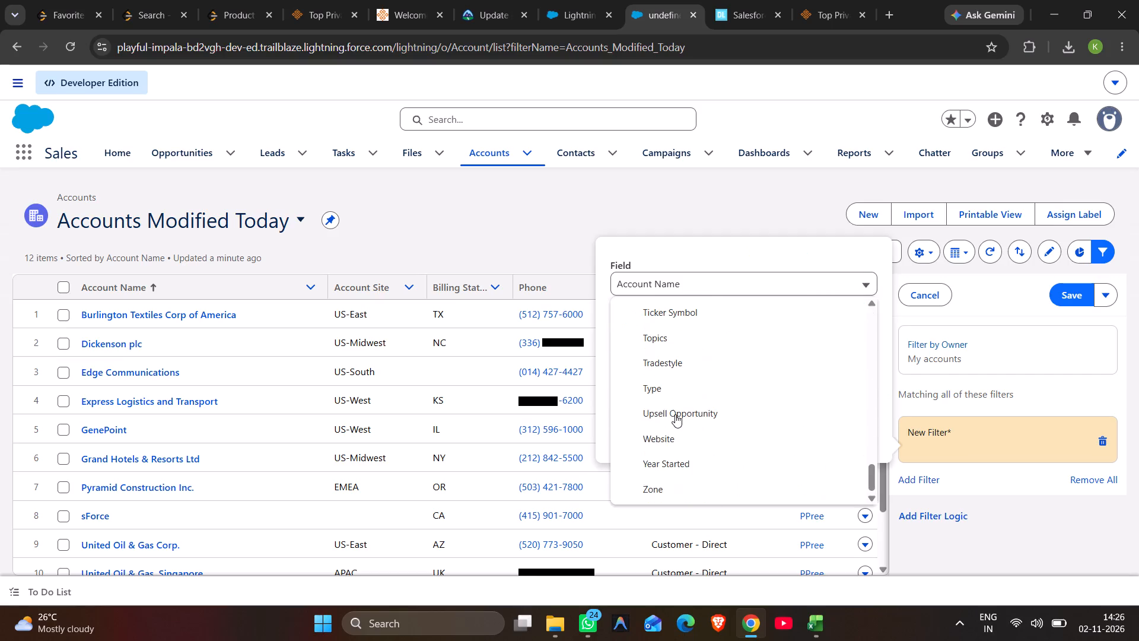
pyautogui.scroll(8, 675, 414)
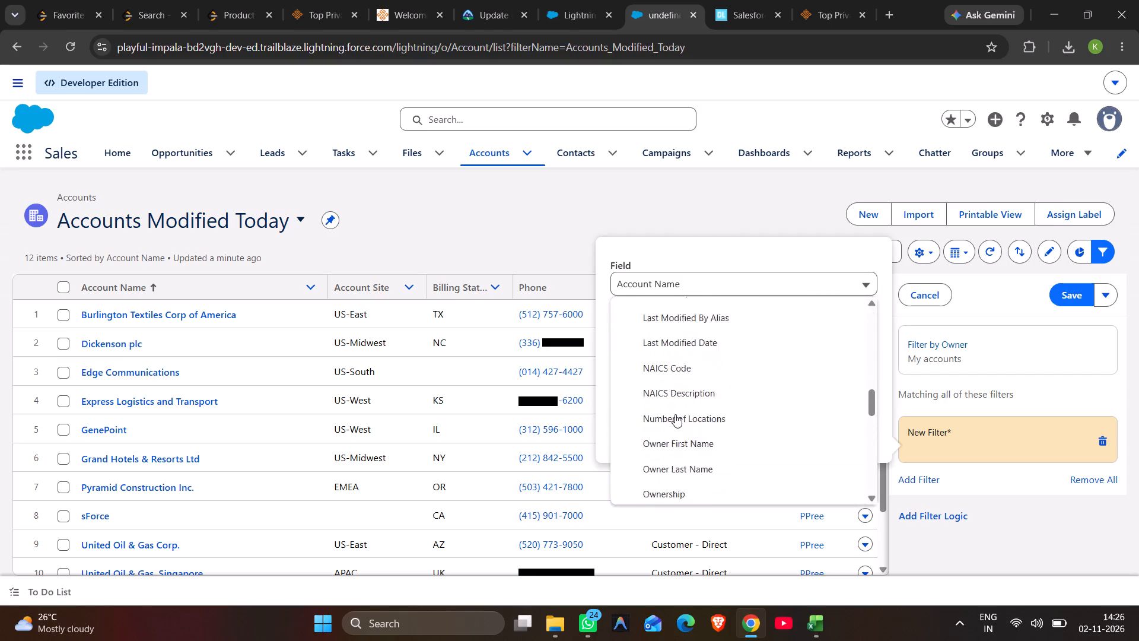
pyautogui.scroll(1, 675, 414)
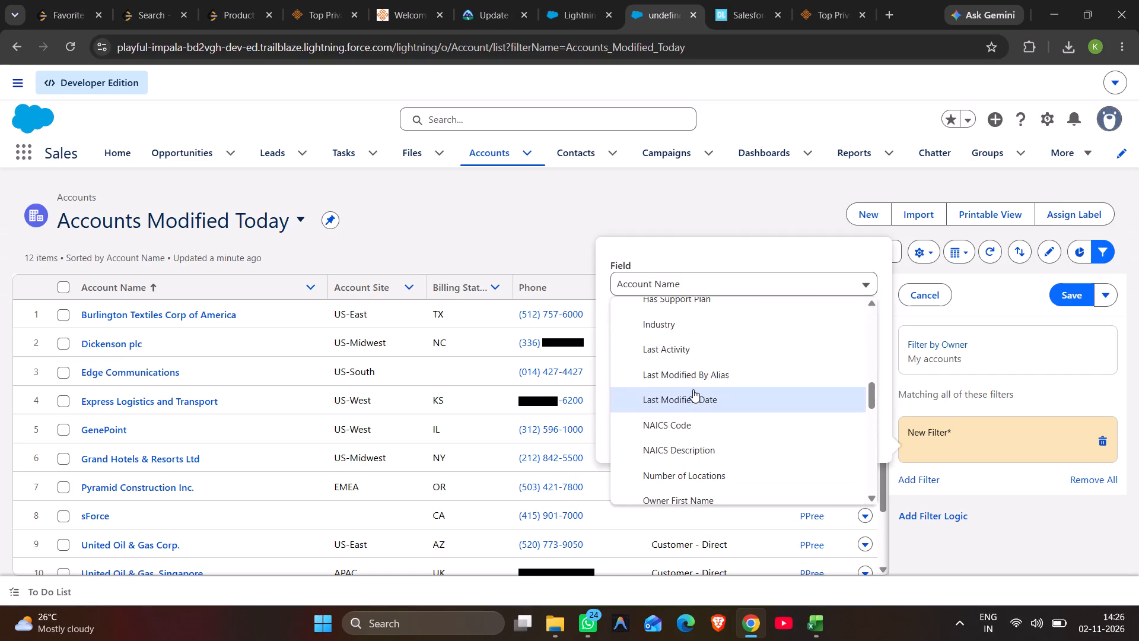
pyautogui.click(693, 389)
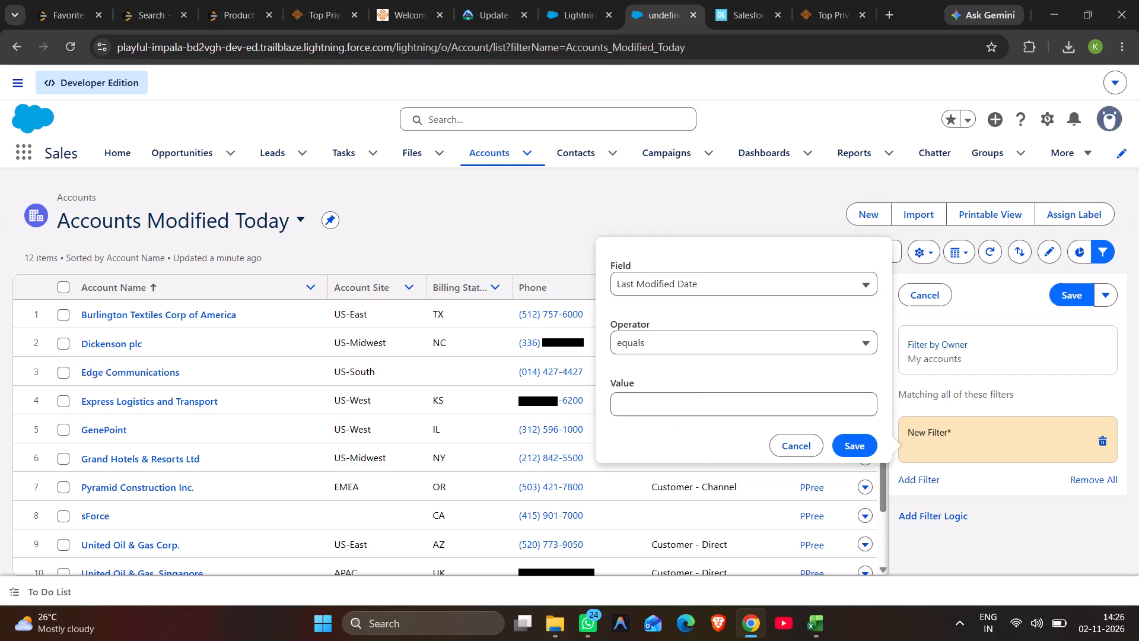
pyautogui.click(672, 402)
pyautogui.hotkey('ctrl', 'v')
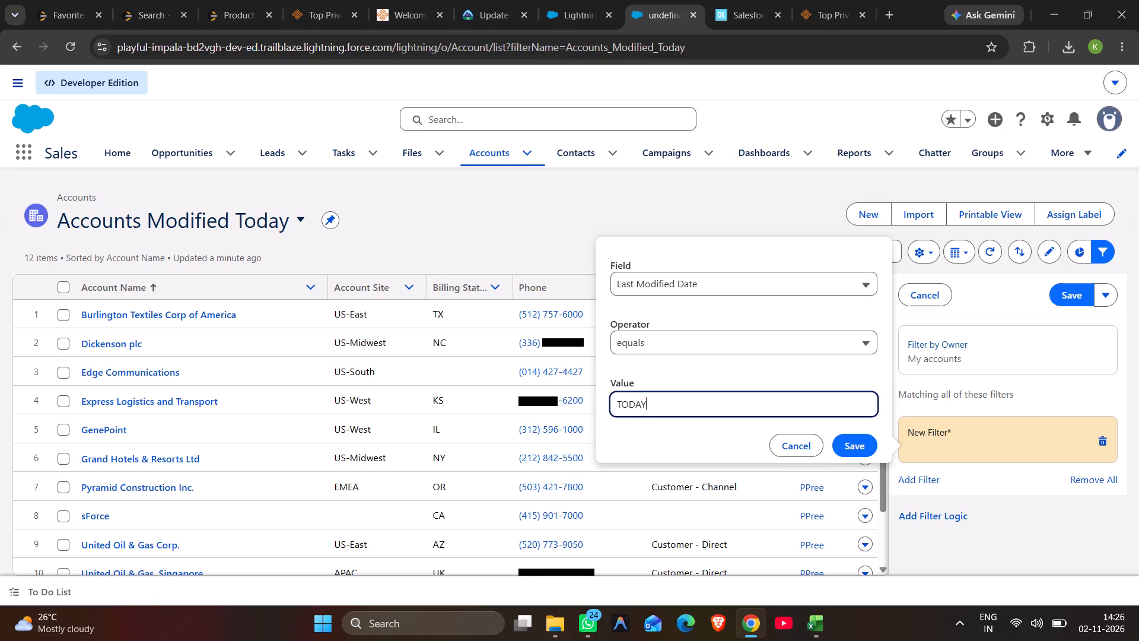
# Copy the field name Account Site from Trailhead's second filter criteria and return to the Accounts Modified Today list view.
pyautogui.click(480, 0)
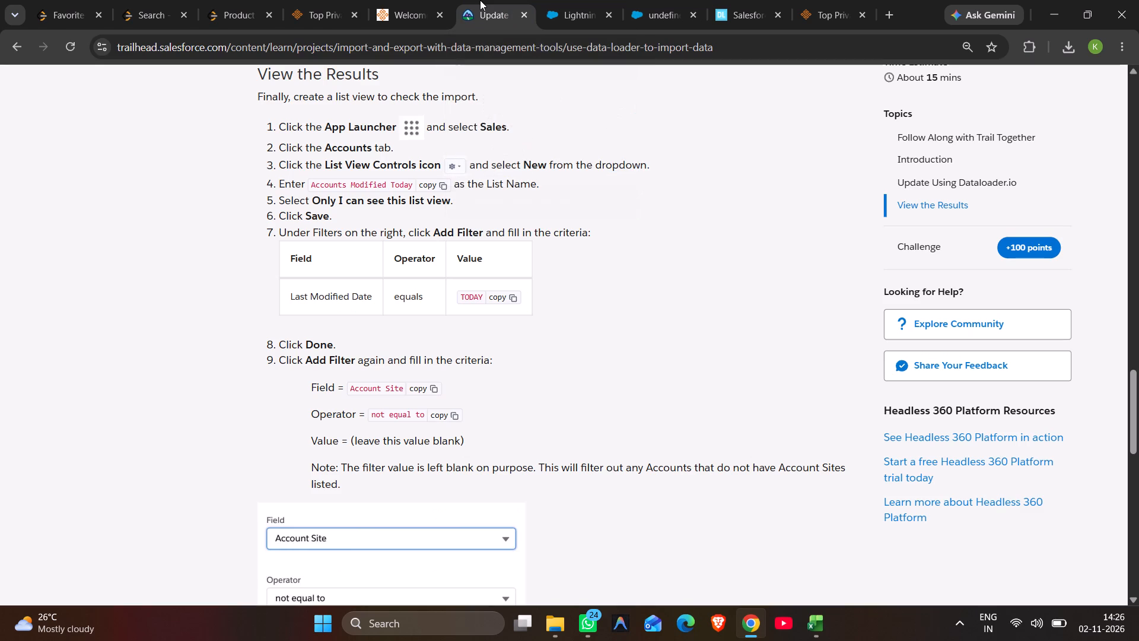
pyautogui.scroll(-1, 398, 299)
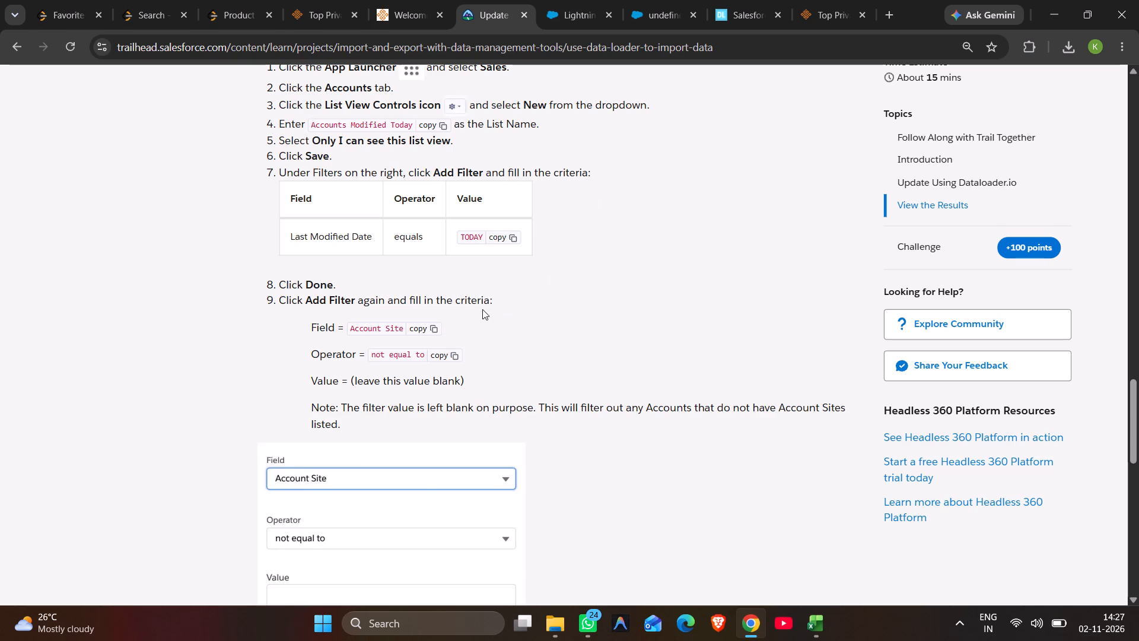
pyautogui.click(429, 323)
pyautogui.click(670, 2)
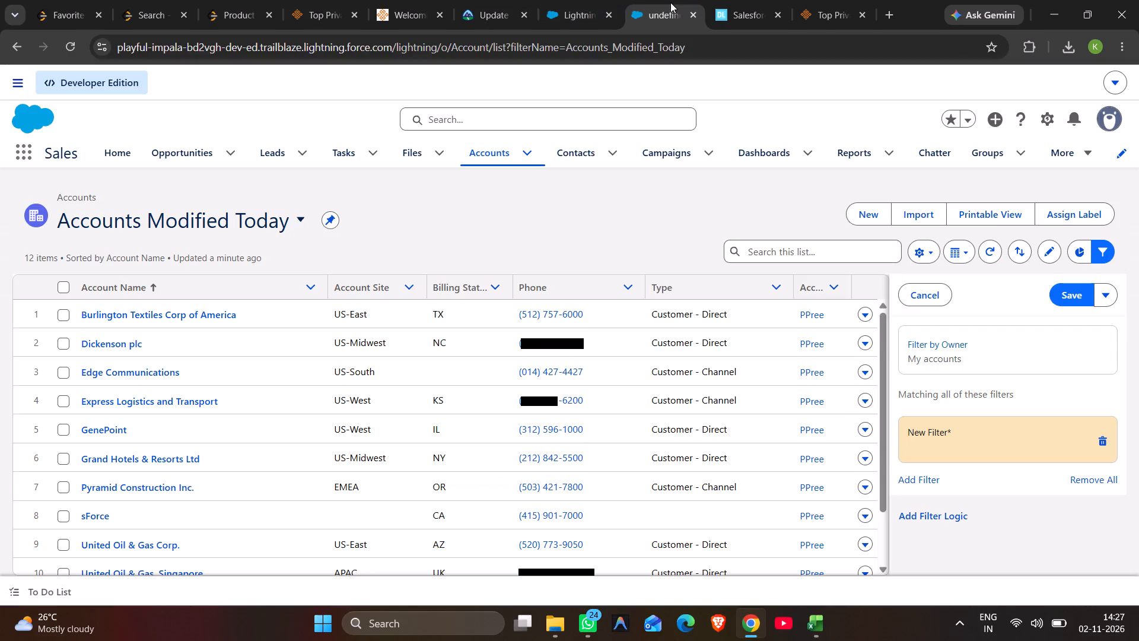
# Define the list view's new filter as Last Modified Date equals TODAY and save the filter's criteria.
pyautogui.click(1022, 439)
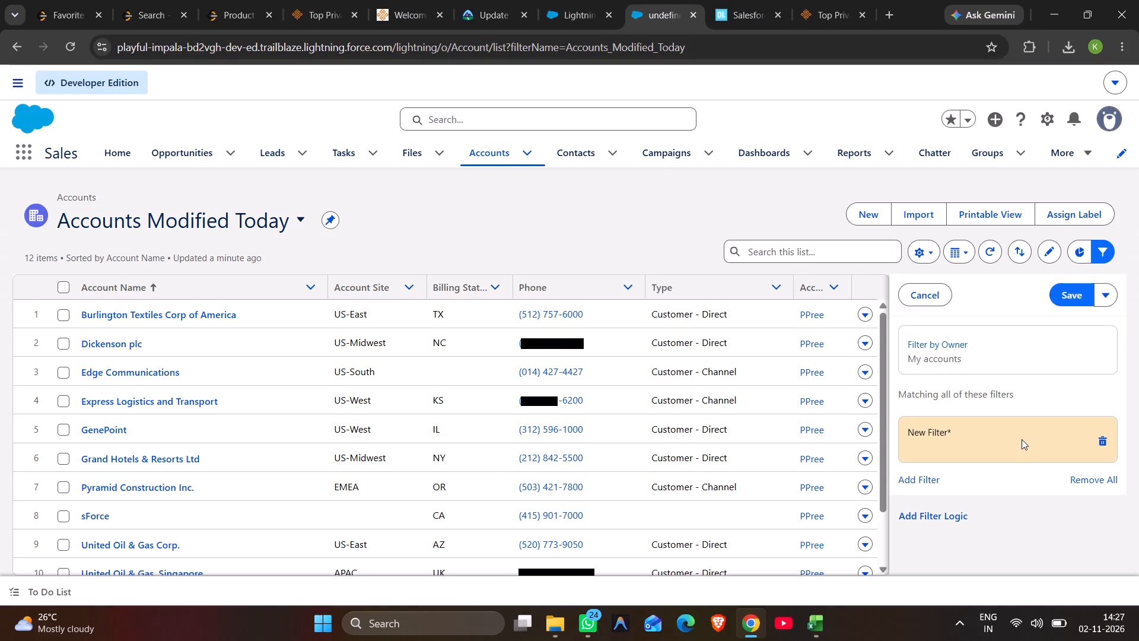
pyautogui.click(818, 288)
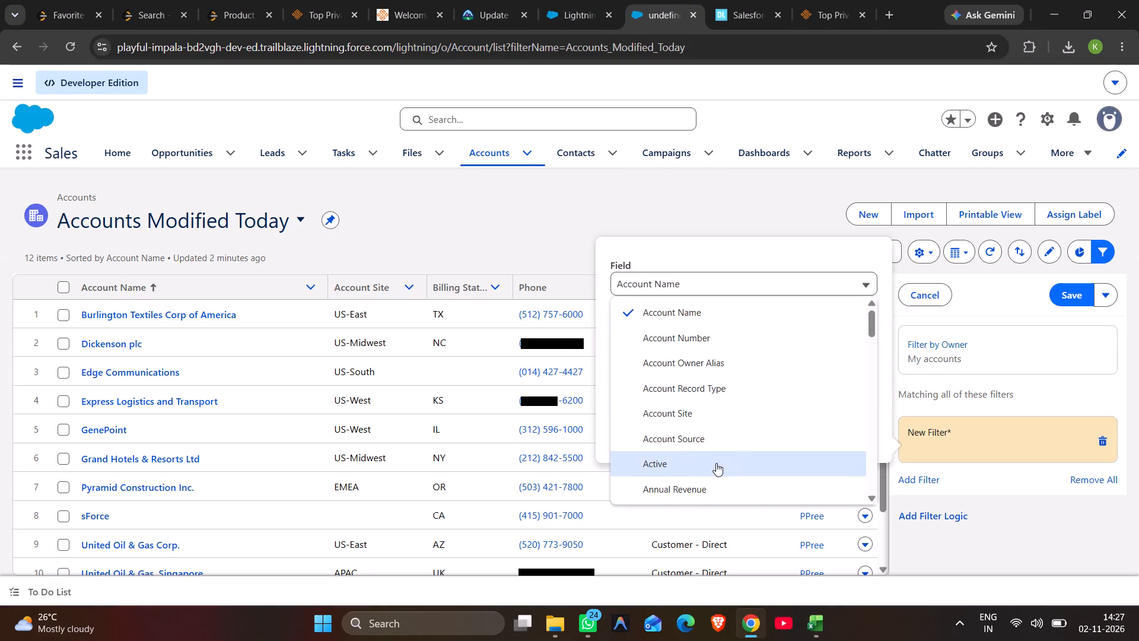
pyautogui.scroll(-5, 716, 463)
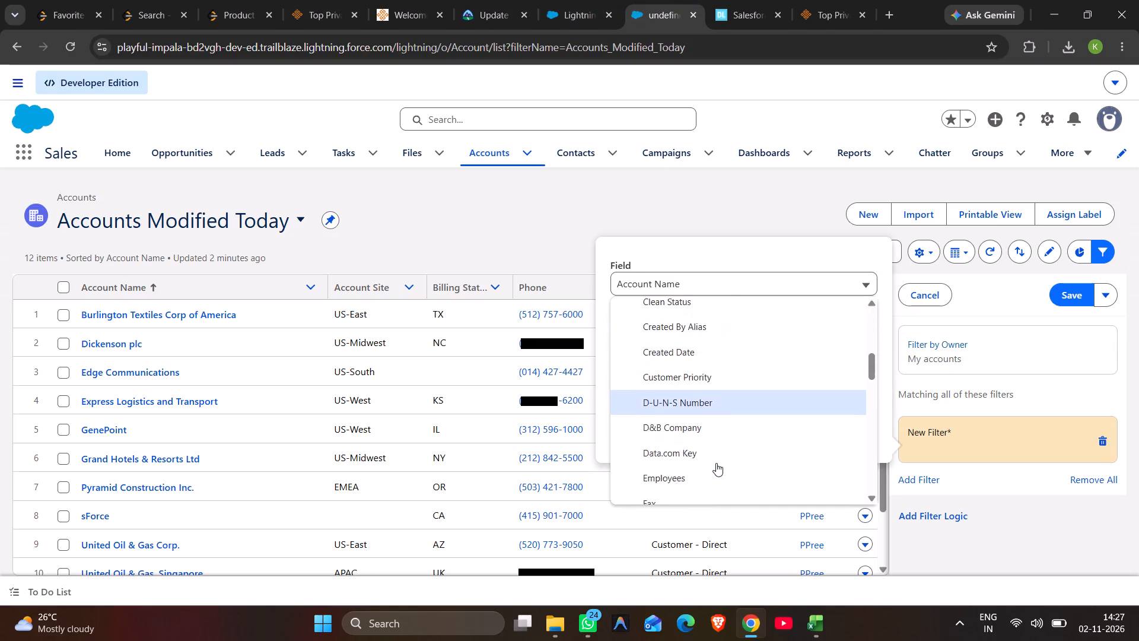
pyautogui.scroll(-3, 716, 463)
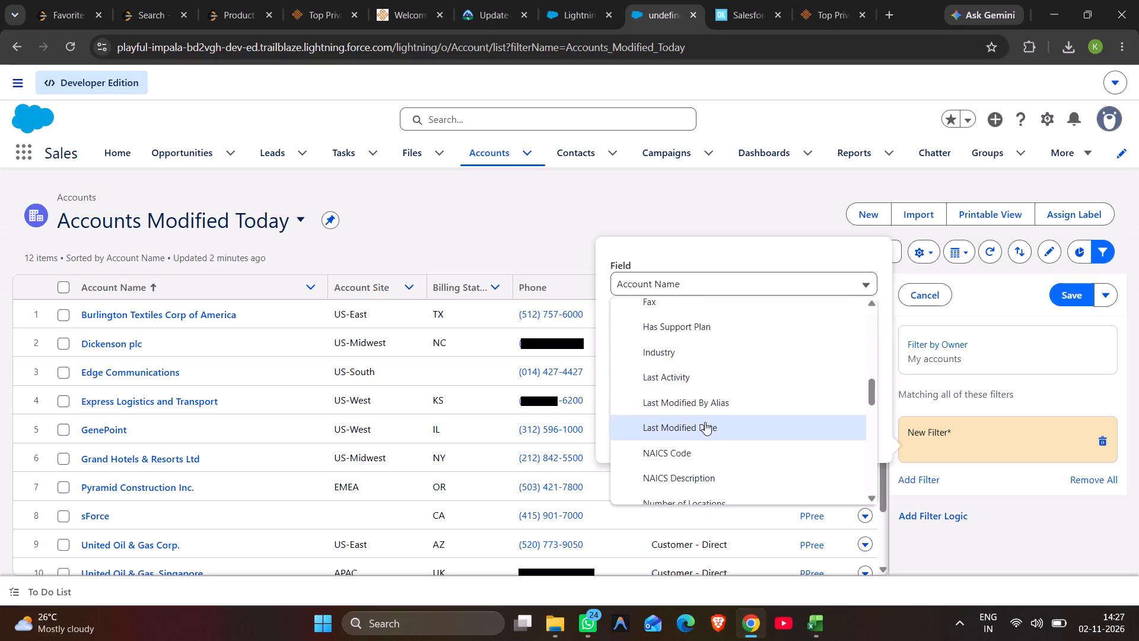
pyautogui.click(705, 422)
pyautogui.click(683, 411)
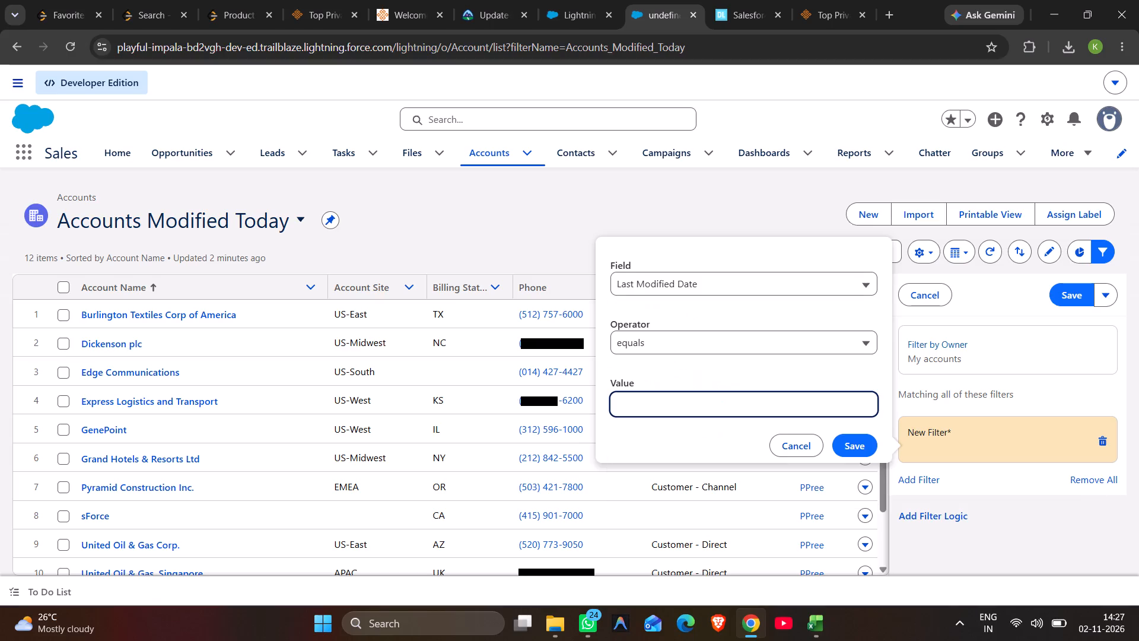
pyautogui.press('t')
pyautogui.press('BackSpace')
pyautogui.write('TODAY')
pyautogui.click(858, 457)
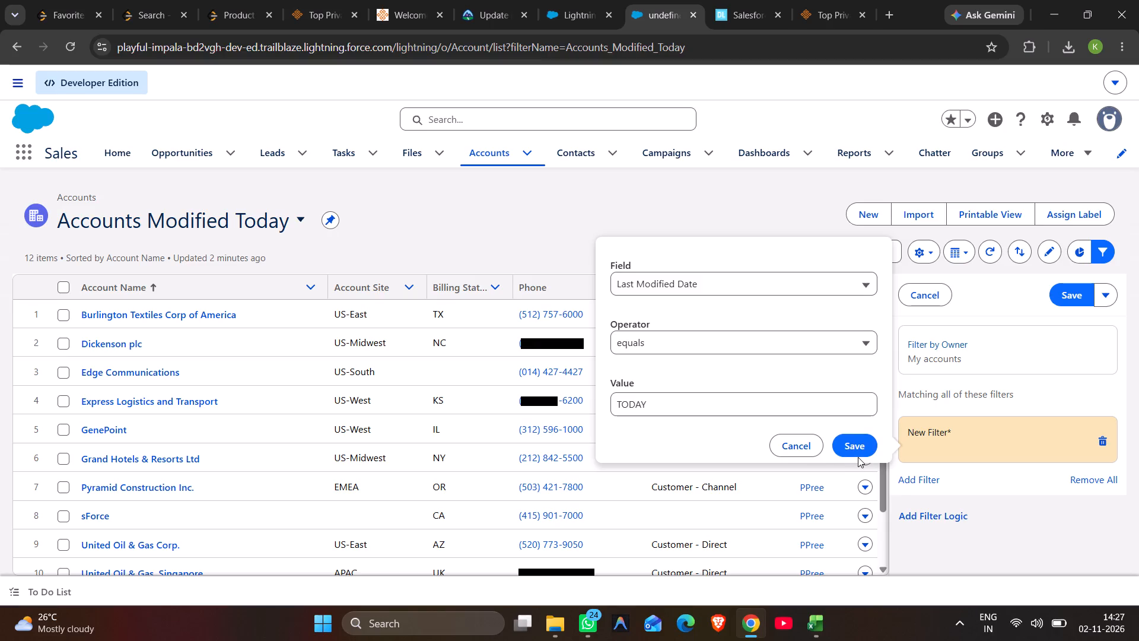
pyautogui.click(857, 449)
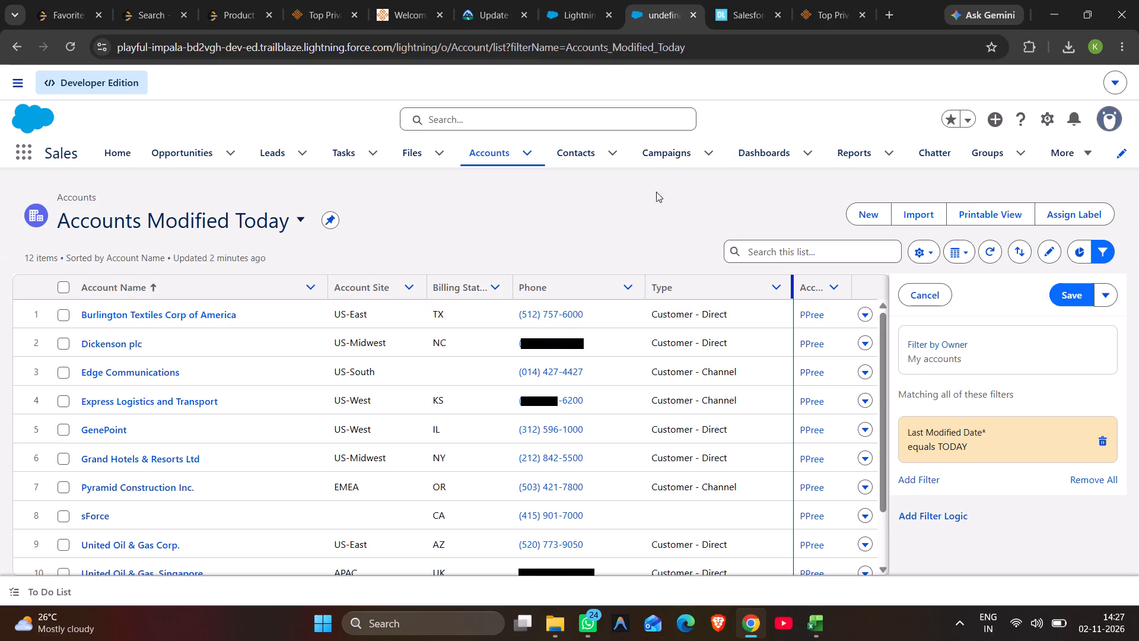
# Copy the field name Account Site from Trailhead's second filter criteria and return to the list view's filters.
pyautogui.click(478, 7)
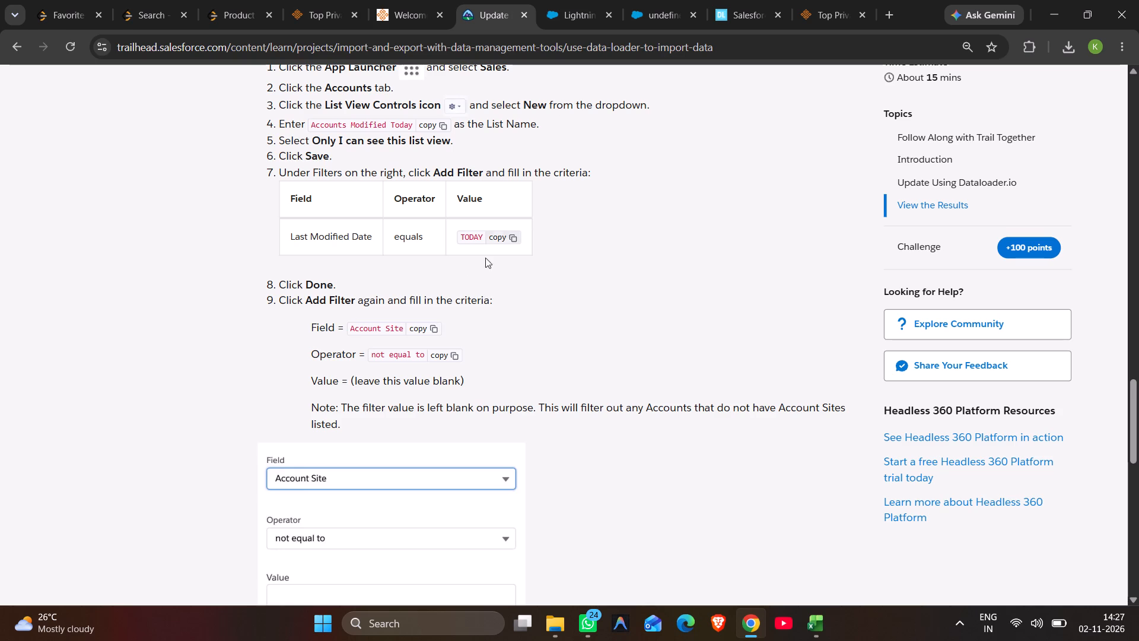
pyautogui.click(428, 327)
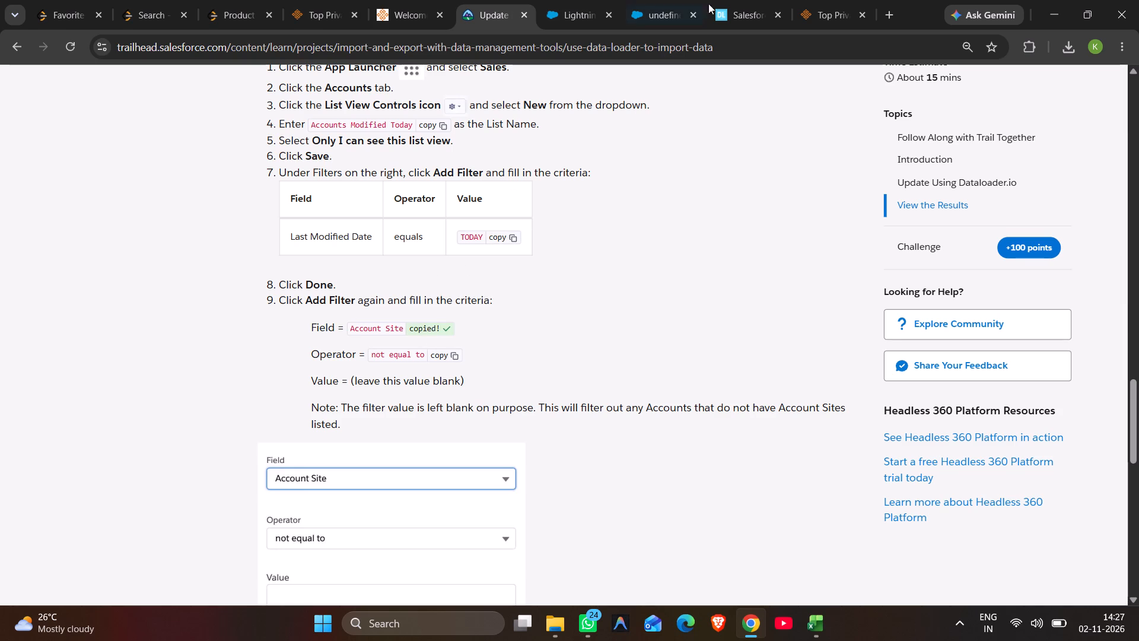
pyautogui.click(654, 2)
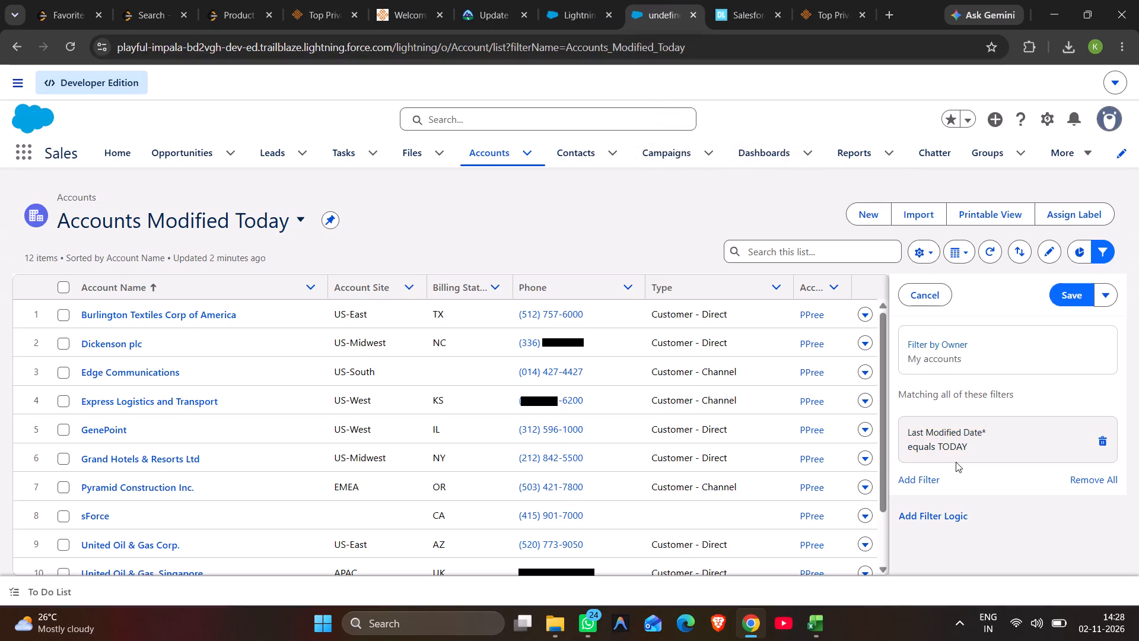
pyautogui.scroll(-1, 956, 462)
# Add a second filter to the Accounts Modified Today list view and recheck its criteria in the Trailhead instructions.
pyautogui.click(929, 477)
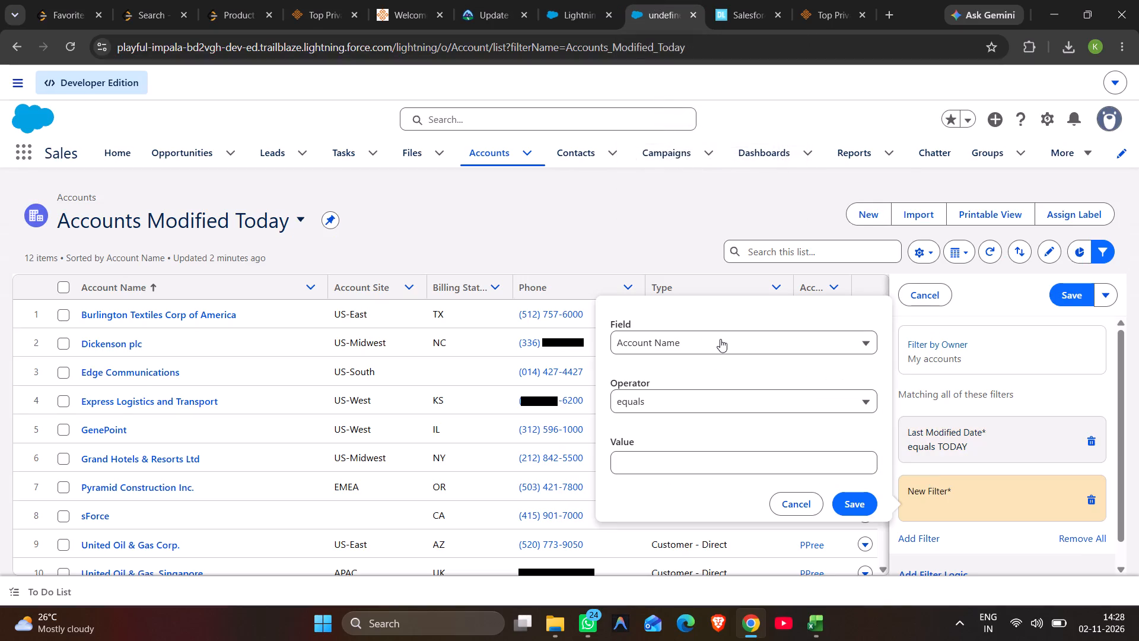
pyautogui.click(720, 338)
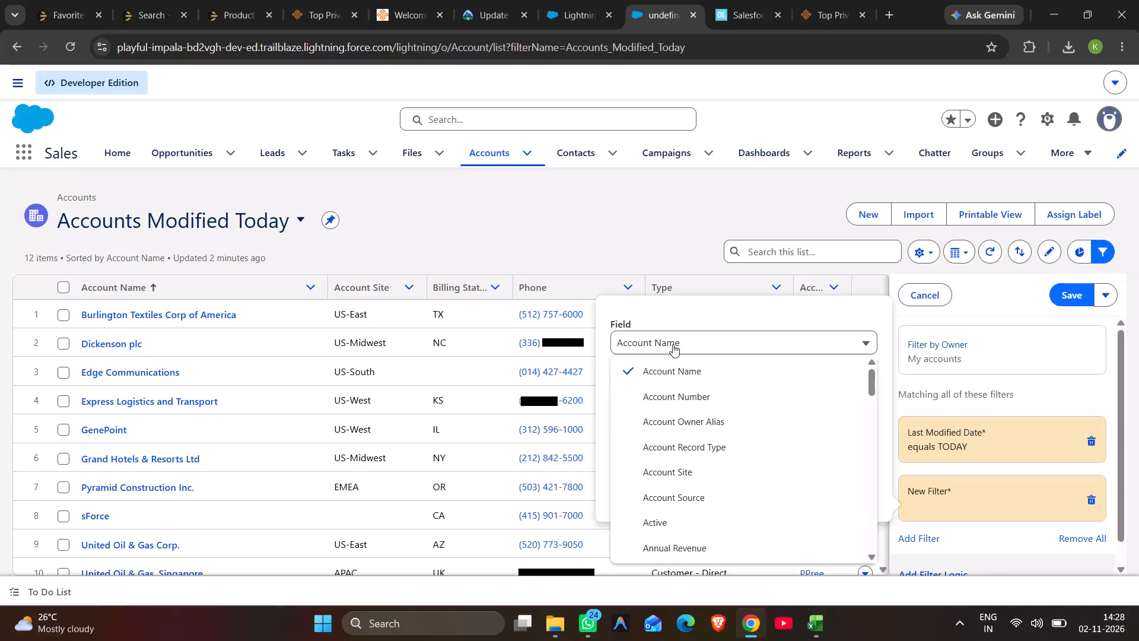
pyautogui.hotkey('ctrl', 'v')
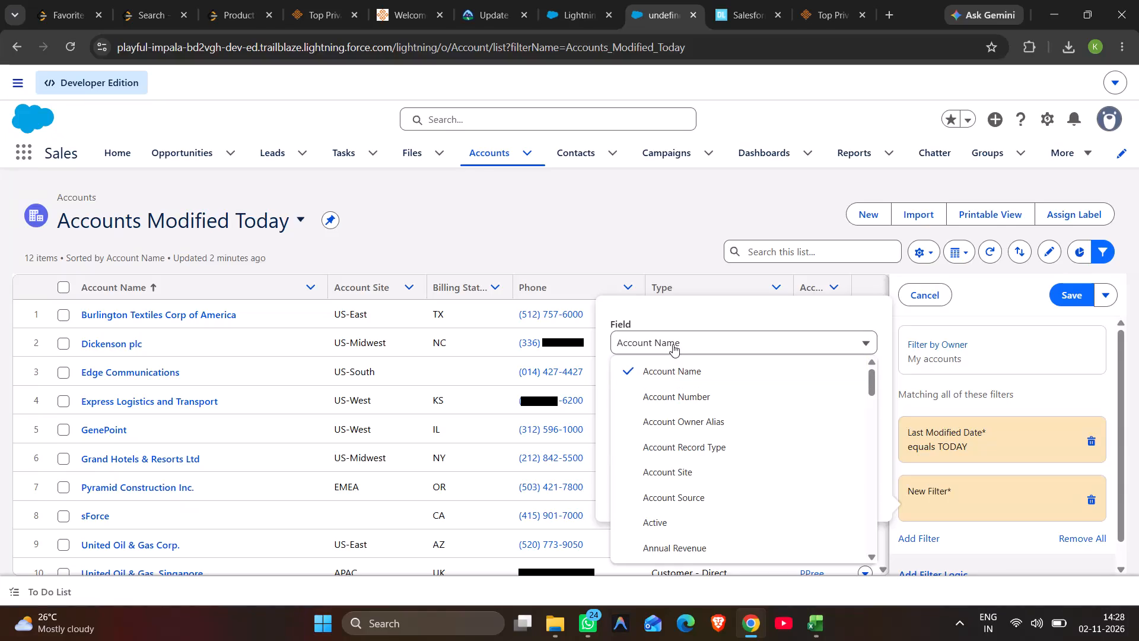
pyautogui.click(673, 344)
pyautogui.click(688, 340)
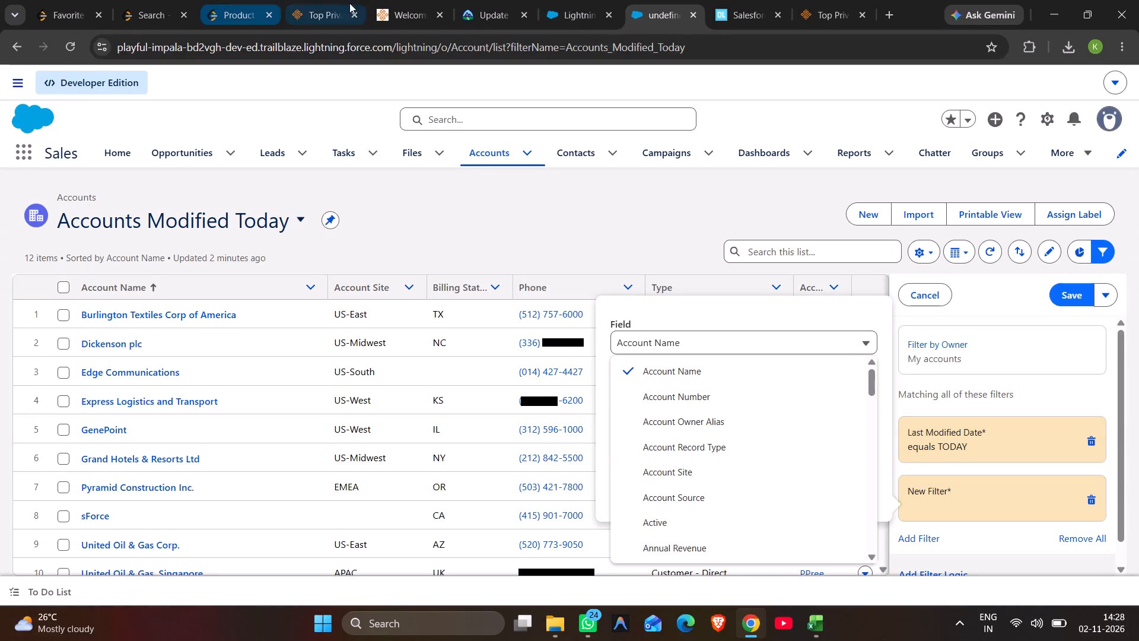
pyautogui.click(475, 6)
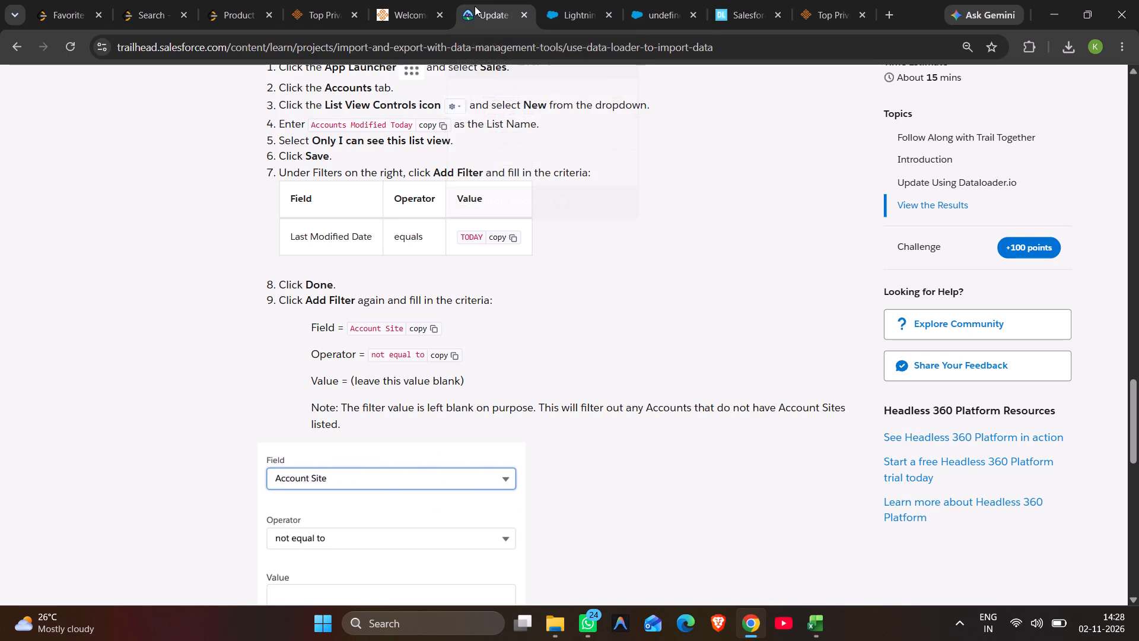
pyautogui.click(648, 12)
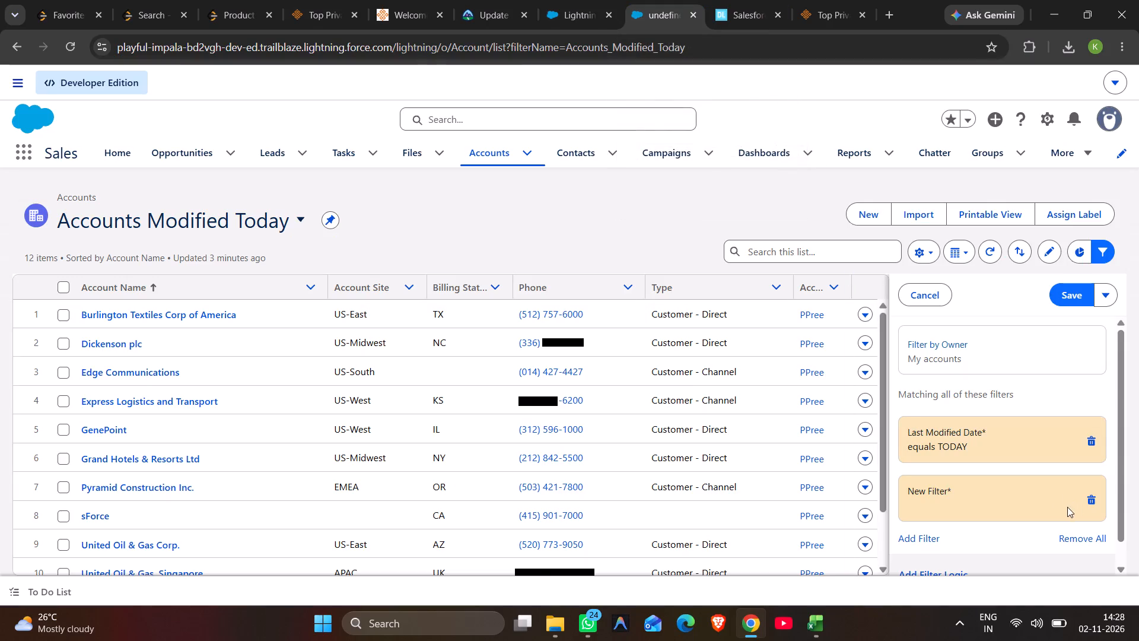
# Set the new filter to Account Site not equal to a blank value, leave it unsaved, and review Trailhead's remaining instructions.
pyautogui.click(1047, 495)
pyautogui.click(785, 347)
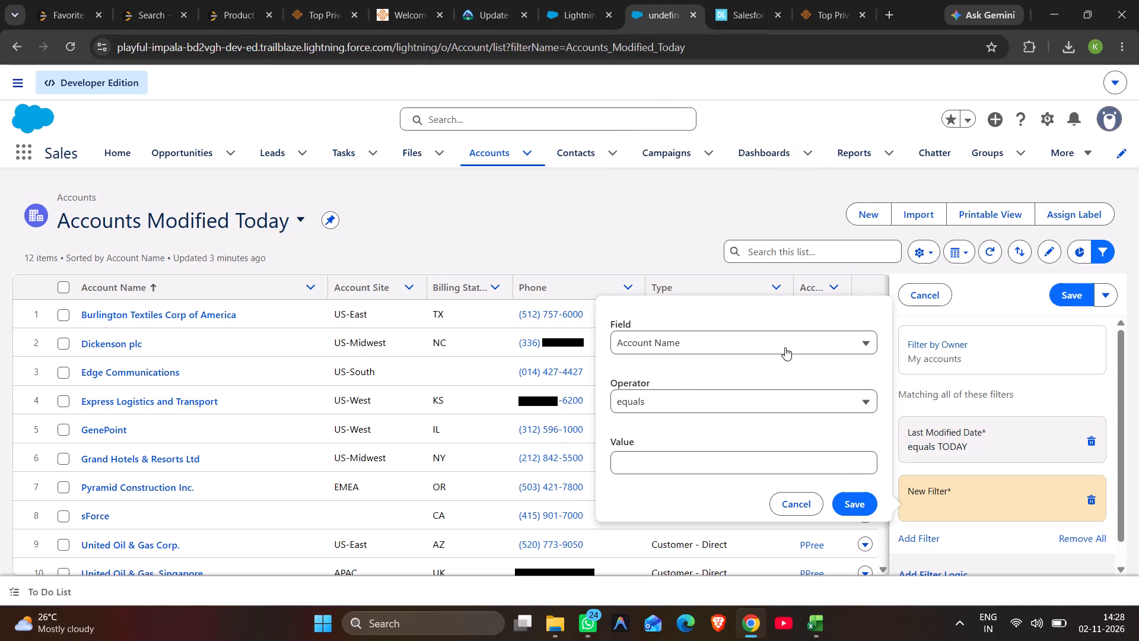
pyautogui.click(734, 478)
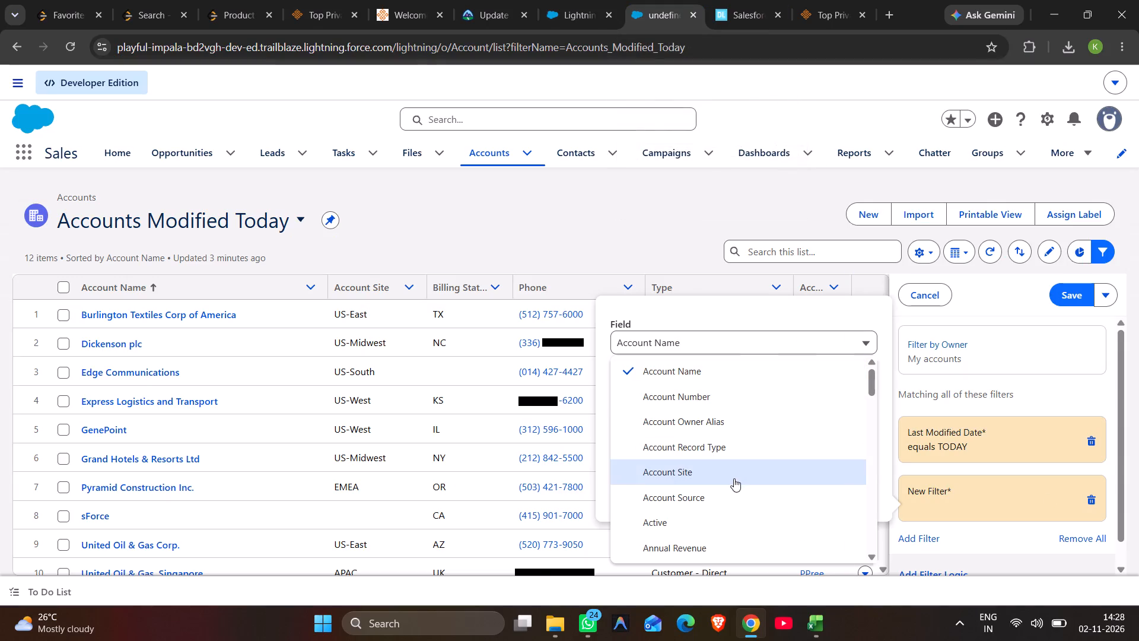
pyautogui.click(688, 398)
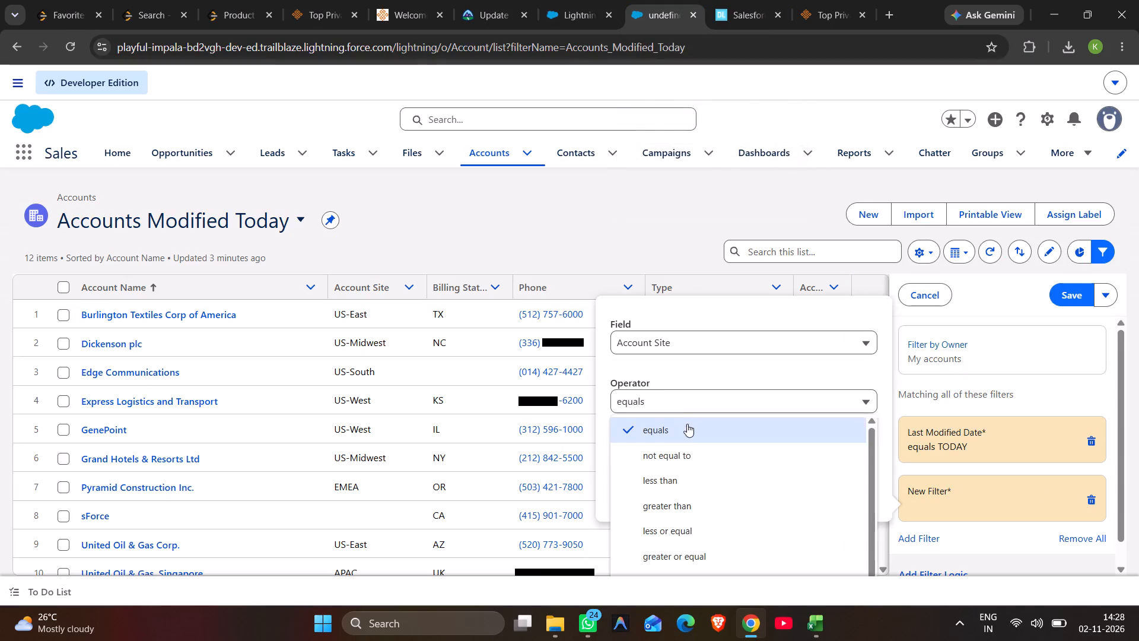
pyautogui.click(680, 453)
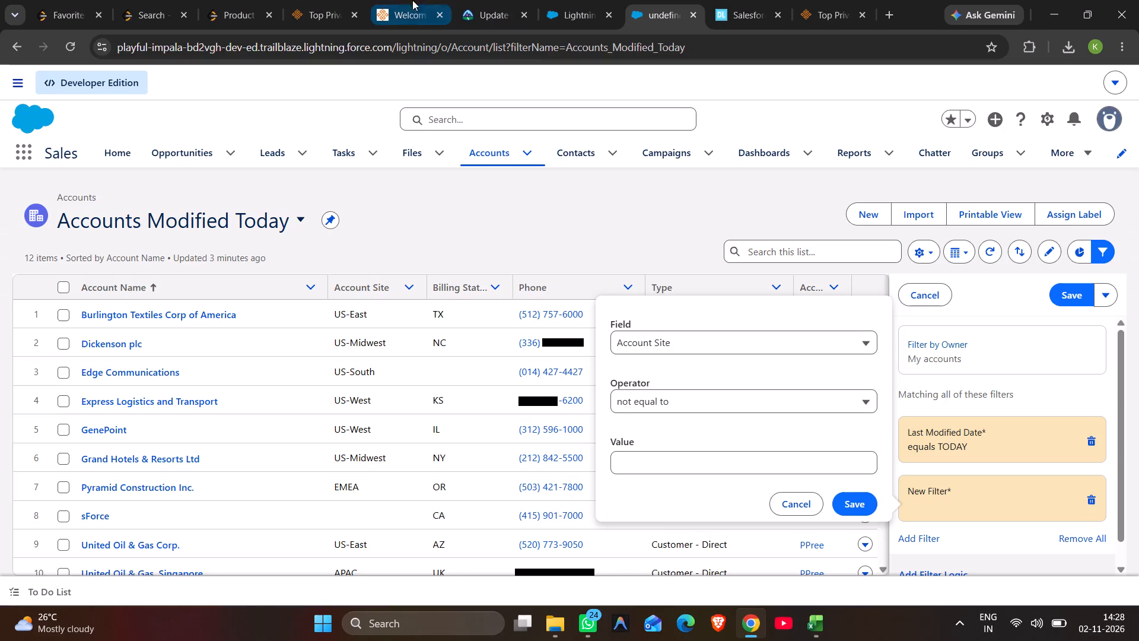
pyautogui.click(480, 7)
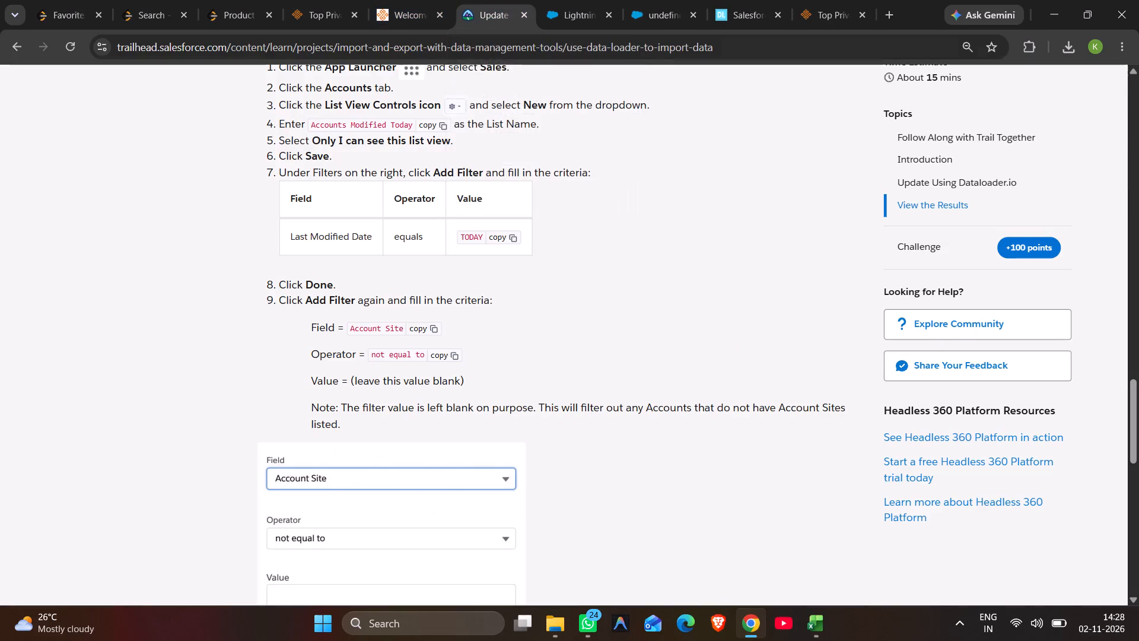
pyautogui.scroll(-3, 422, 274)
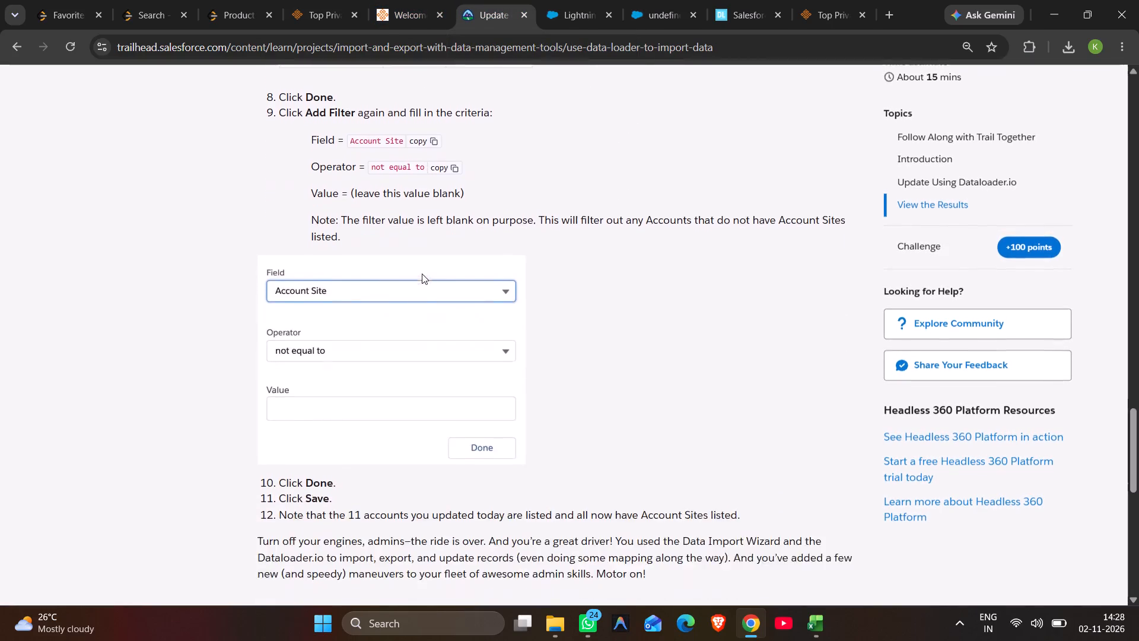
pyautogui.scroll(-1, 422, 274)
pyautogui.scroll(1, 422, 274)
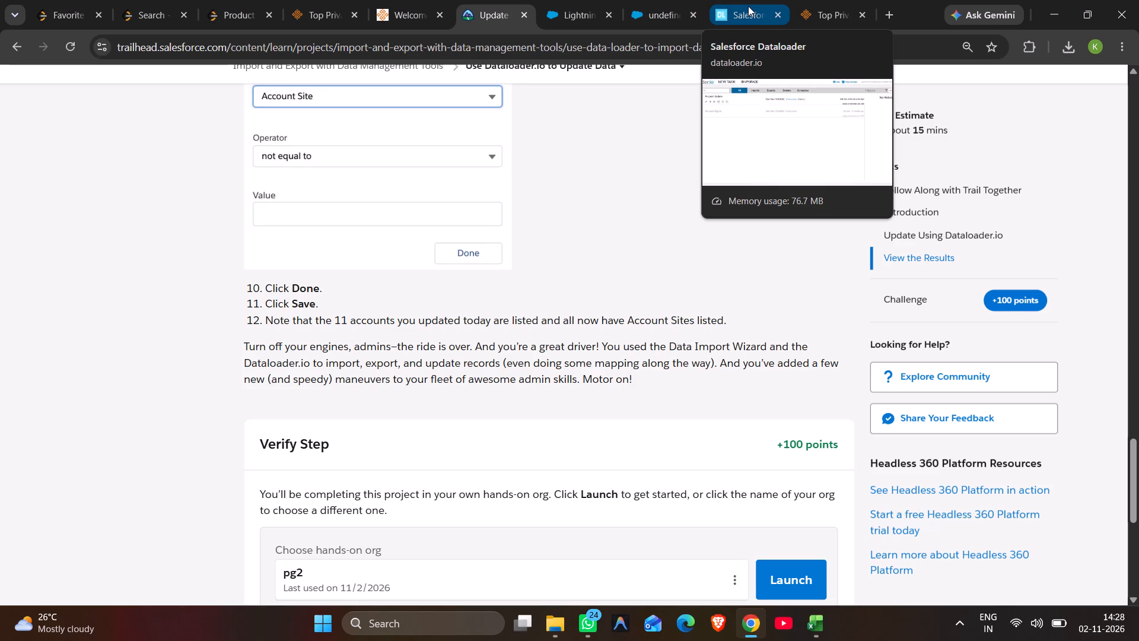
# Define the list view's new filter as Account Site not equal to, with a blank value, and save the filter's criteria.
pyautogui.click(643, 6)
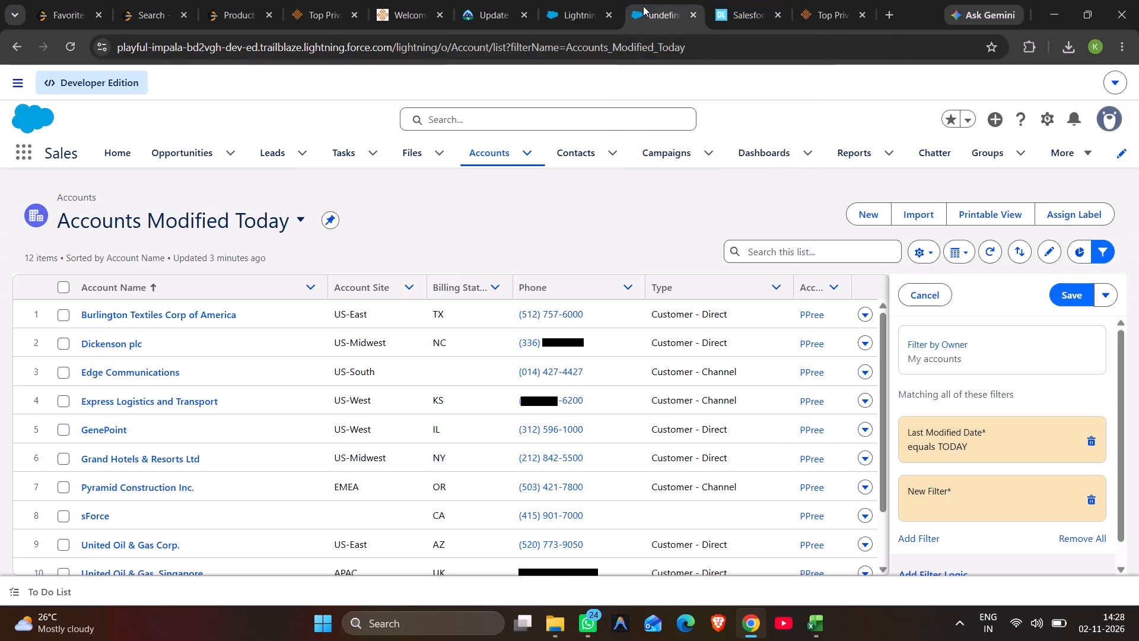
pyautogui.click(963, 503)
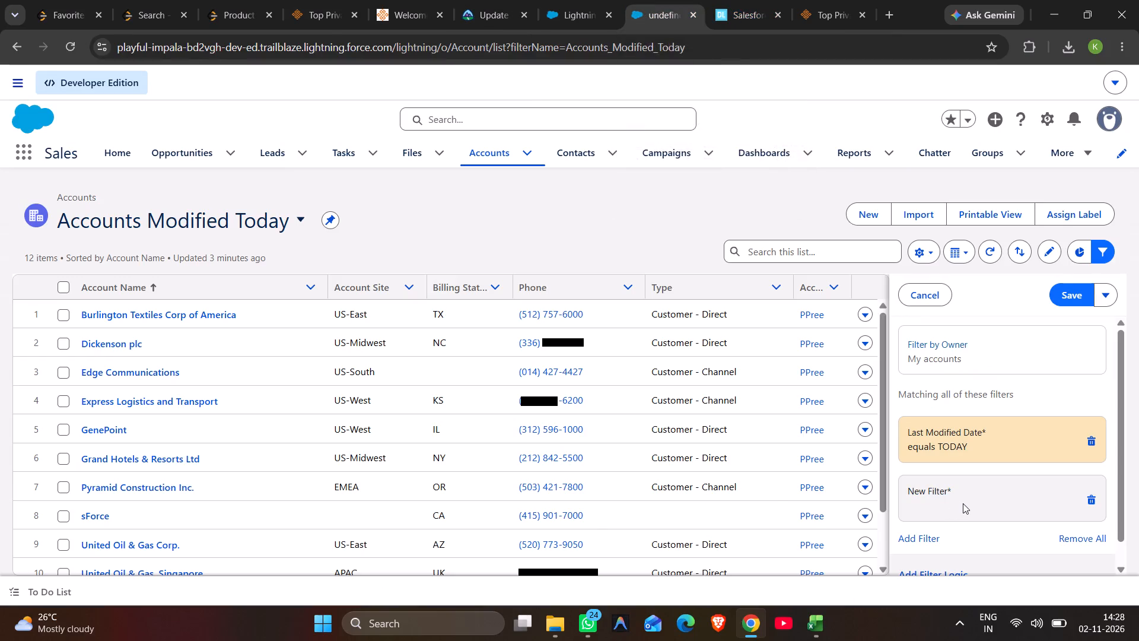
pyautogui.click(752, 345)
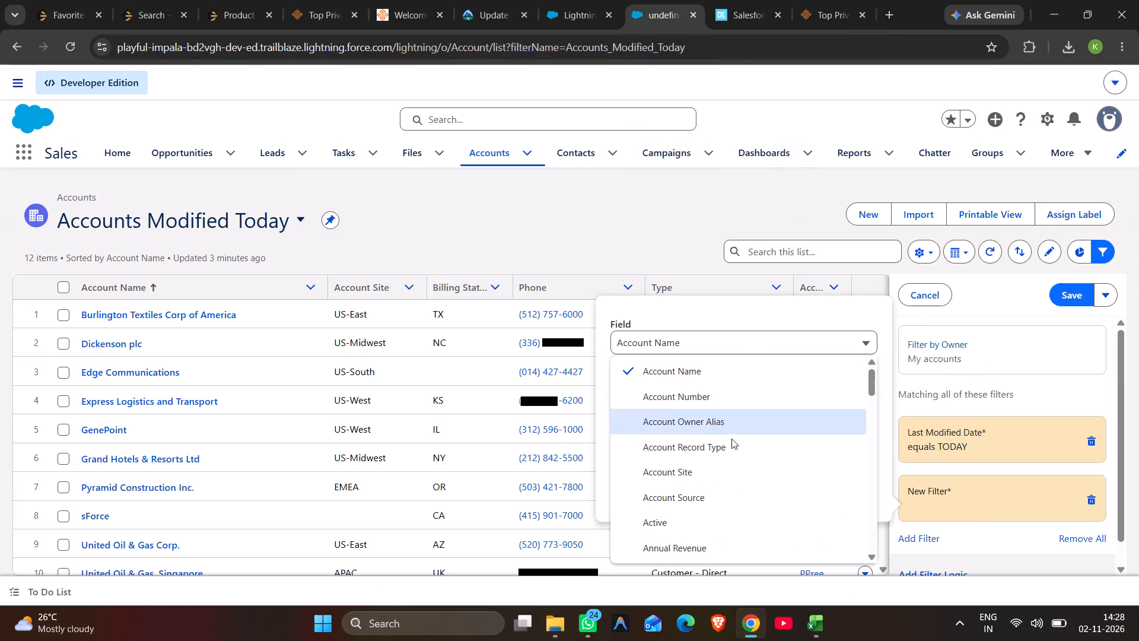
pyautogui.click(725, 465)
pyautogui.click(699, 401)
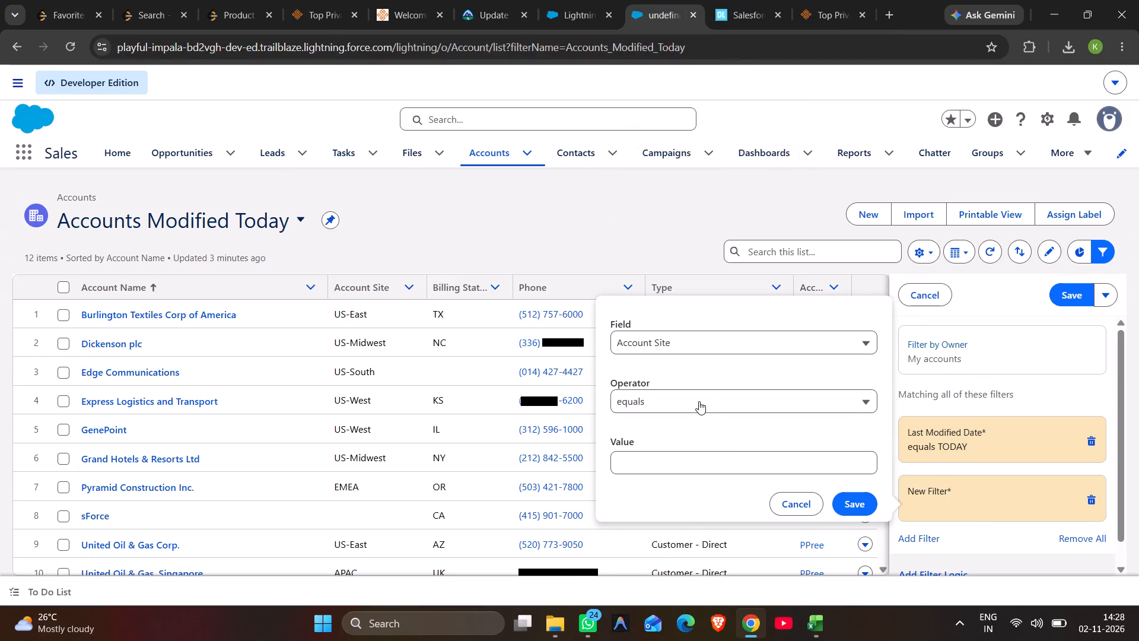
pyautogui.click(681, 464)
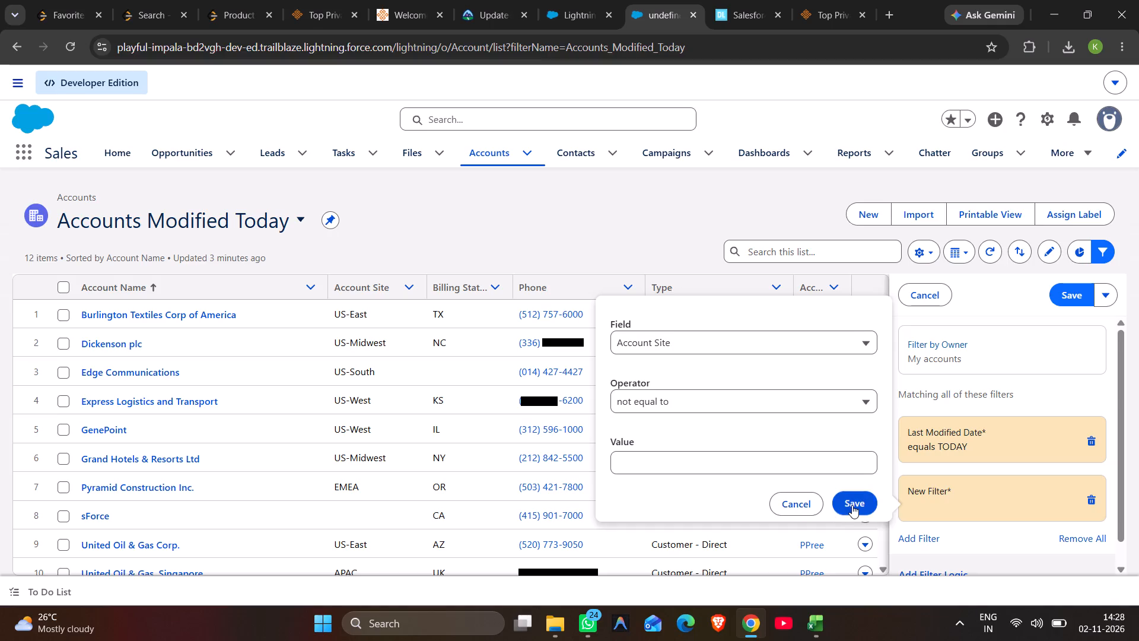
pyautogui.click(854, 504)
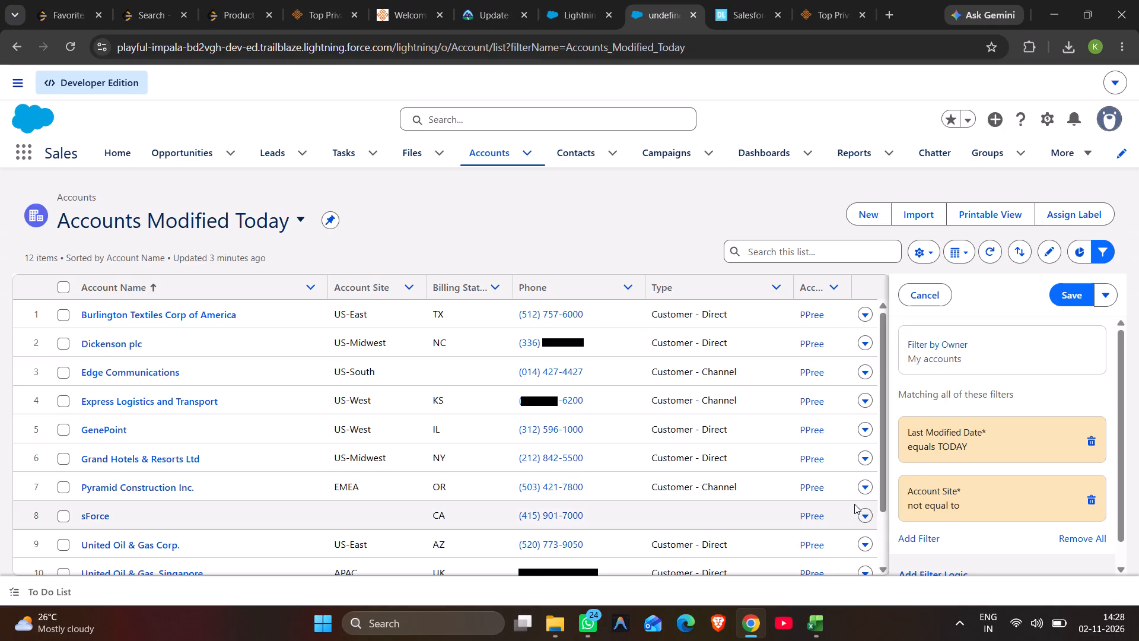
# Submit Trailhead's Use Dataloader.io to Update Data step for verification in the pg2 org.
pyautogui.click(475, 0)
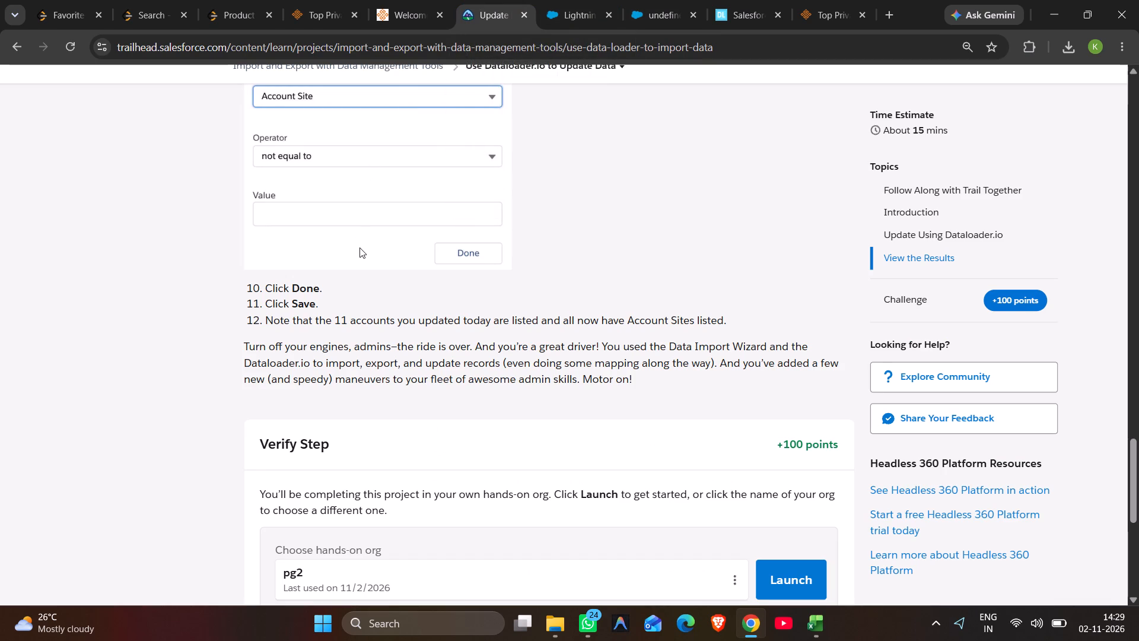
pyautogui.scroll(-2, 359, 247)
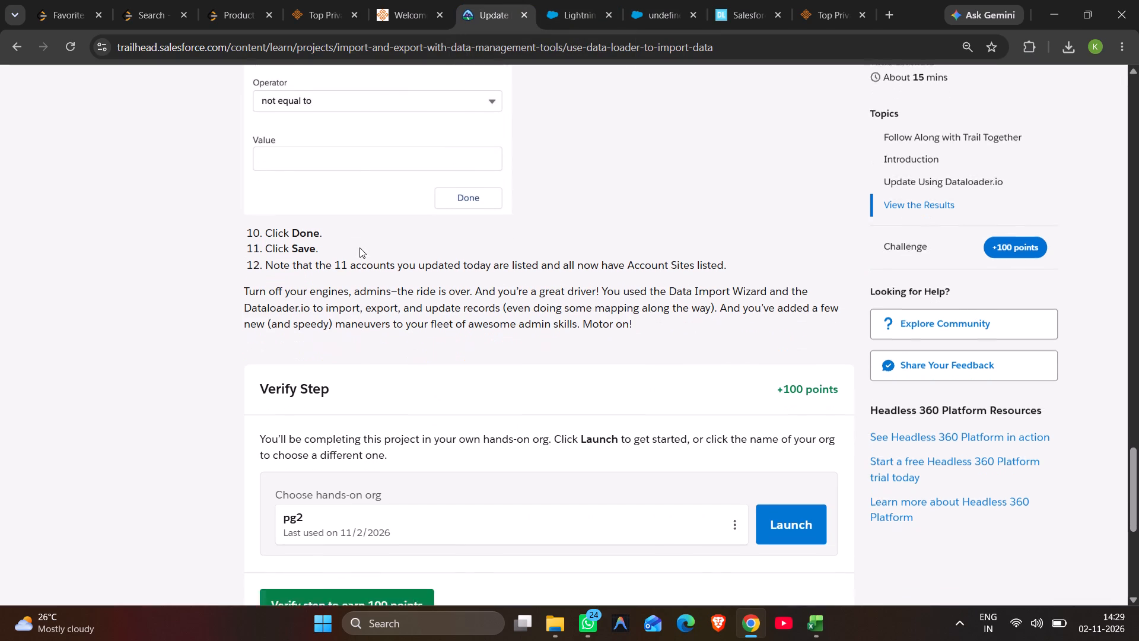
pyautogui.scroll(-1, 359, 247)
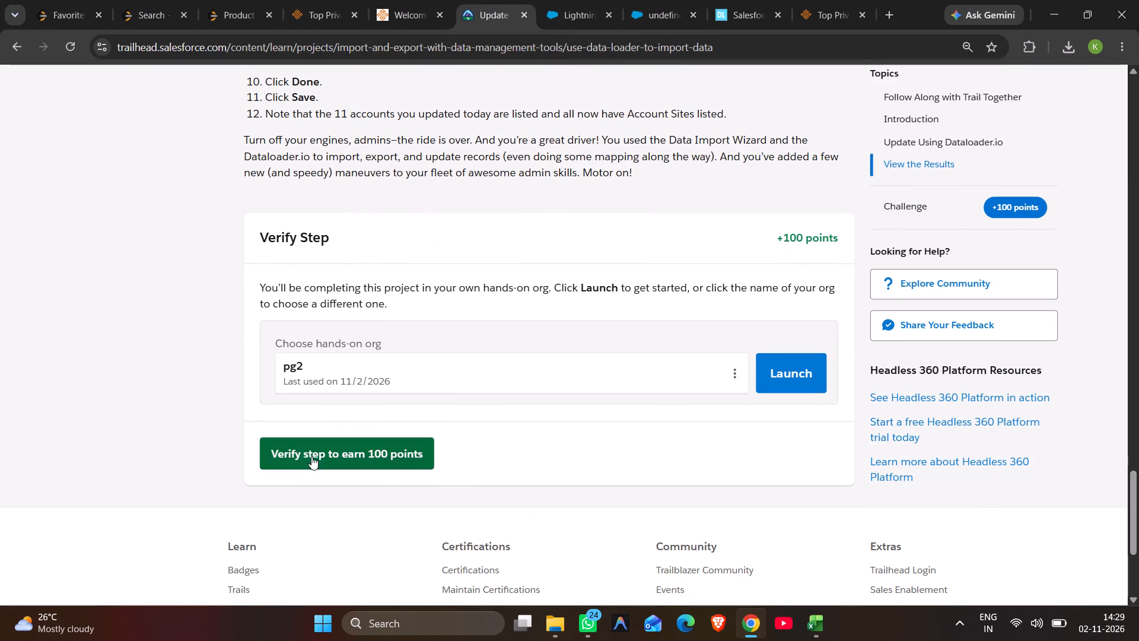
pyautogui.click(311, 456)
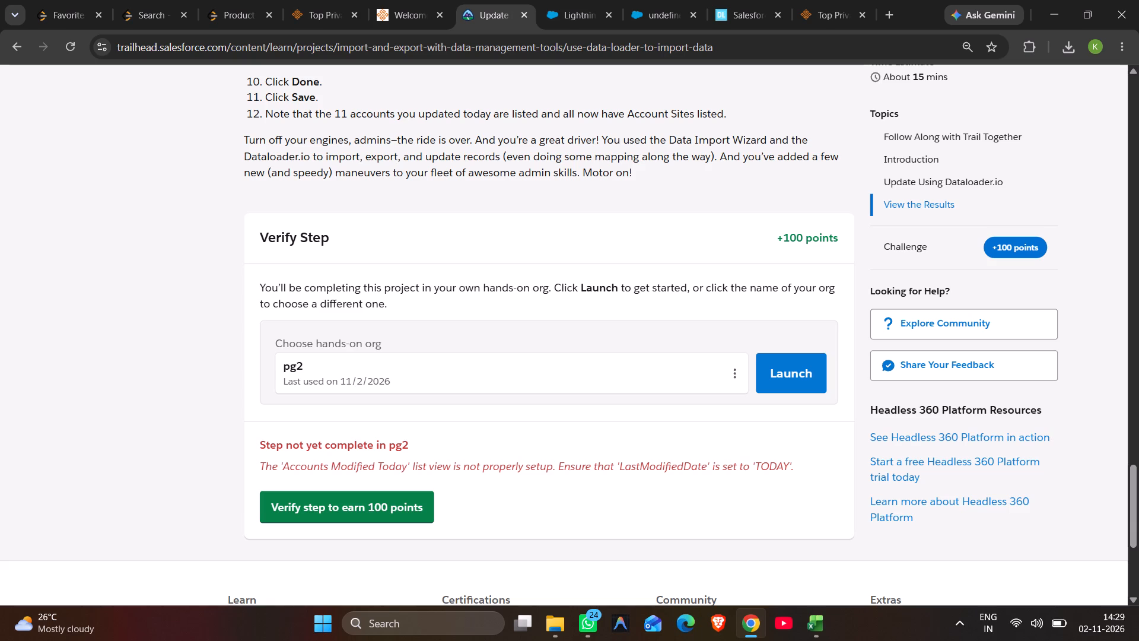
# Reread Trailhead's View the Results instructions and the verification feedback, comparing them with the Accounts Modified Today list view's filters.
pyautogui.scroll(4, 572, 464)
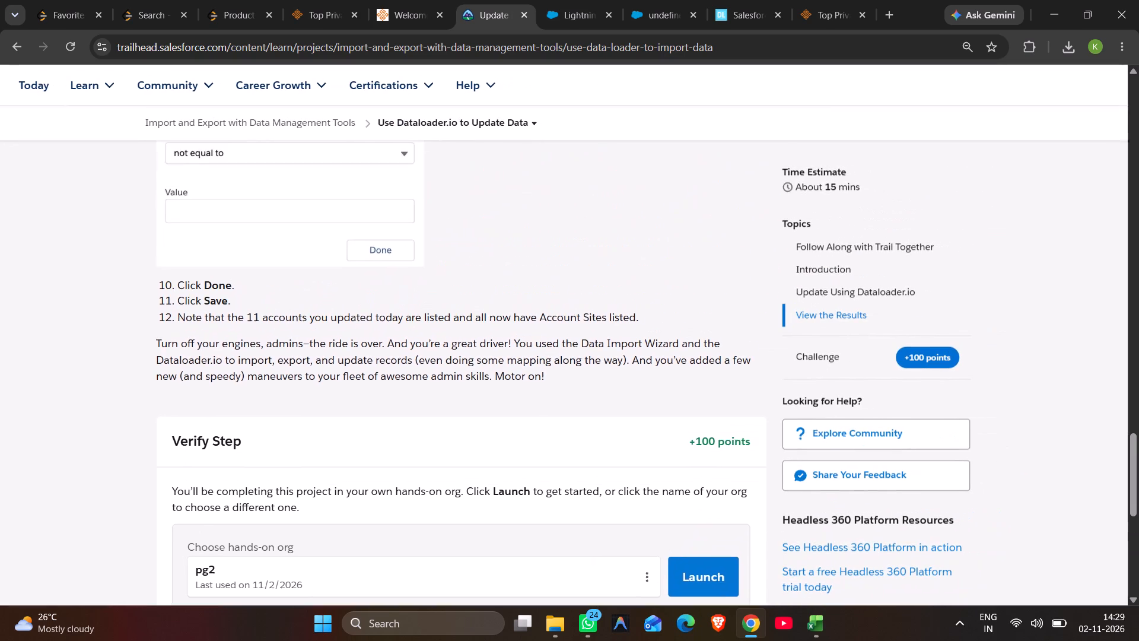
pyautogui.scroll(3, 572, 464)
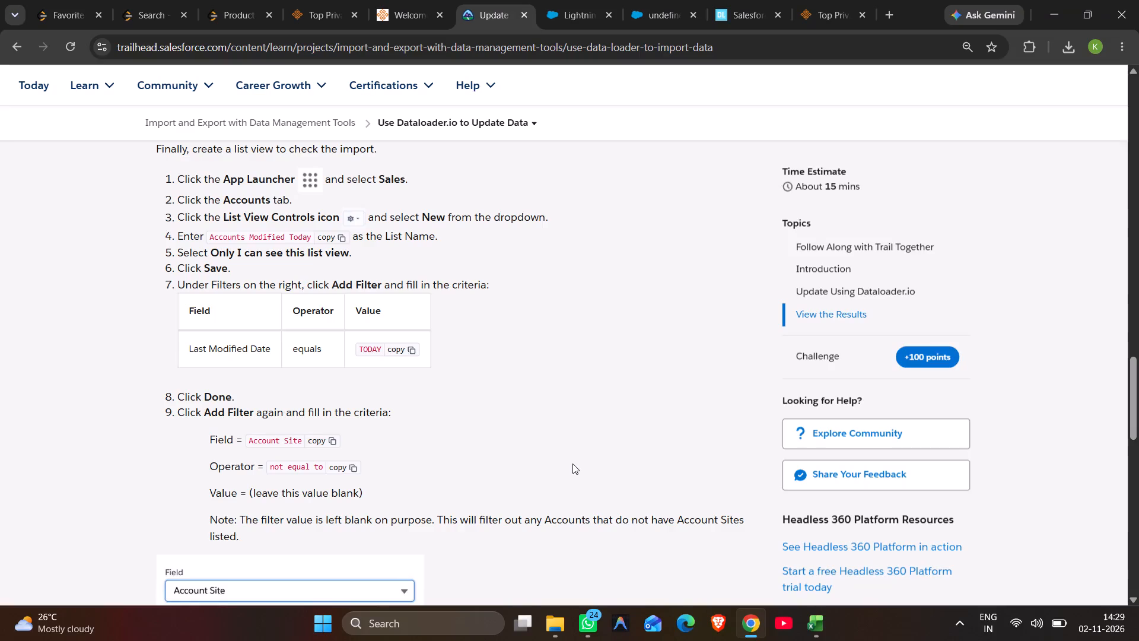
pyautogui.hscroll(-1, 572, 464)
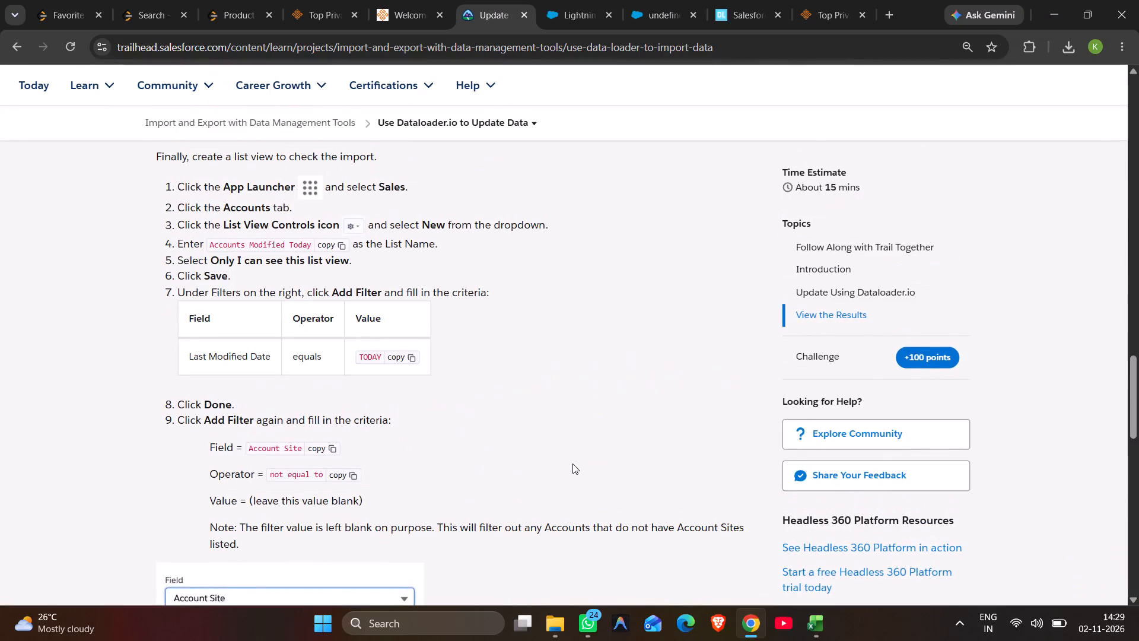
pyautogui.click(677, 9)
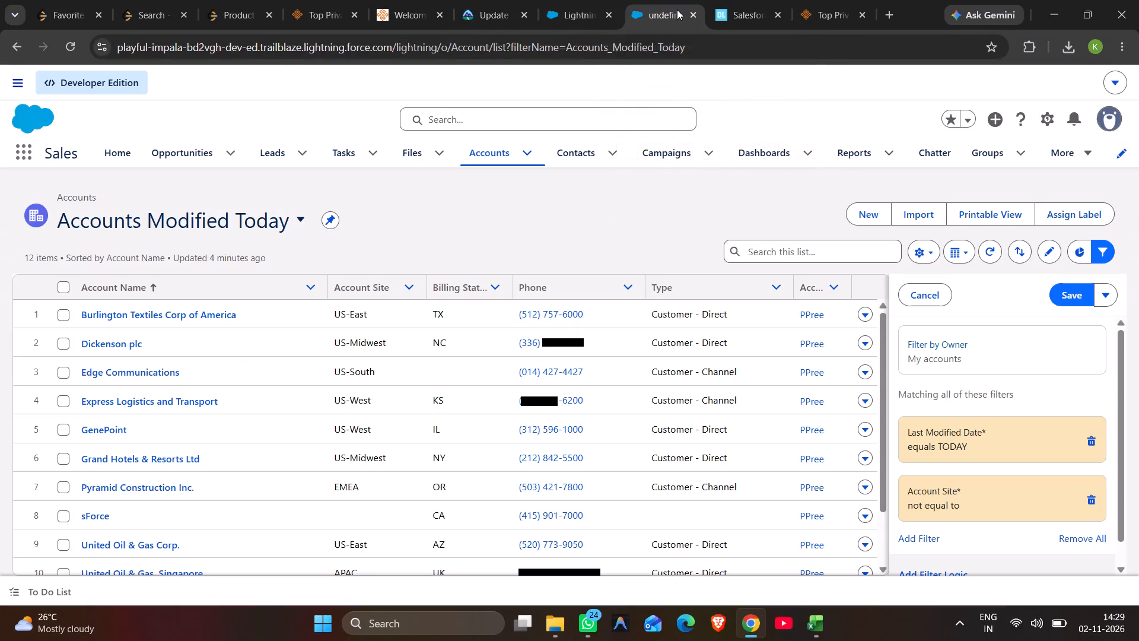
pyautogui.click(590, 0)
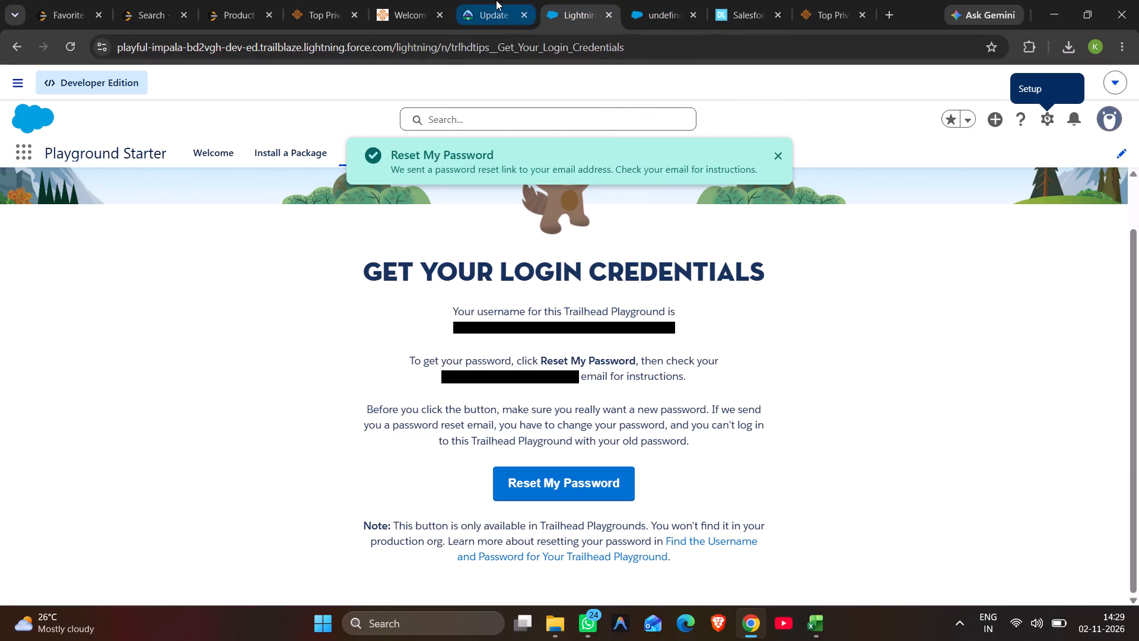
pyautogui.click(496, 0)
pyautogui.scroll(-2, 268, 437)
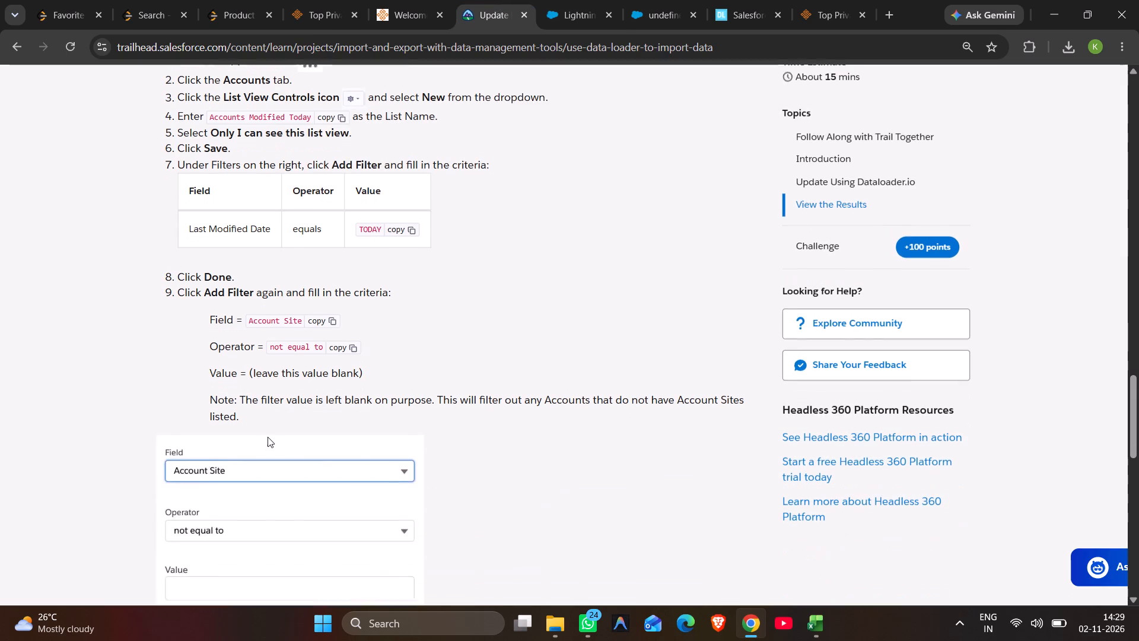
pyautogui.scroll(-4, 268, 437)
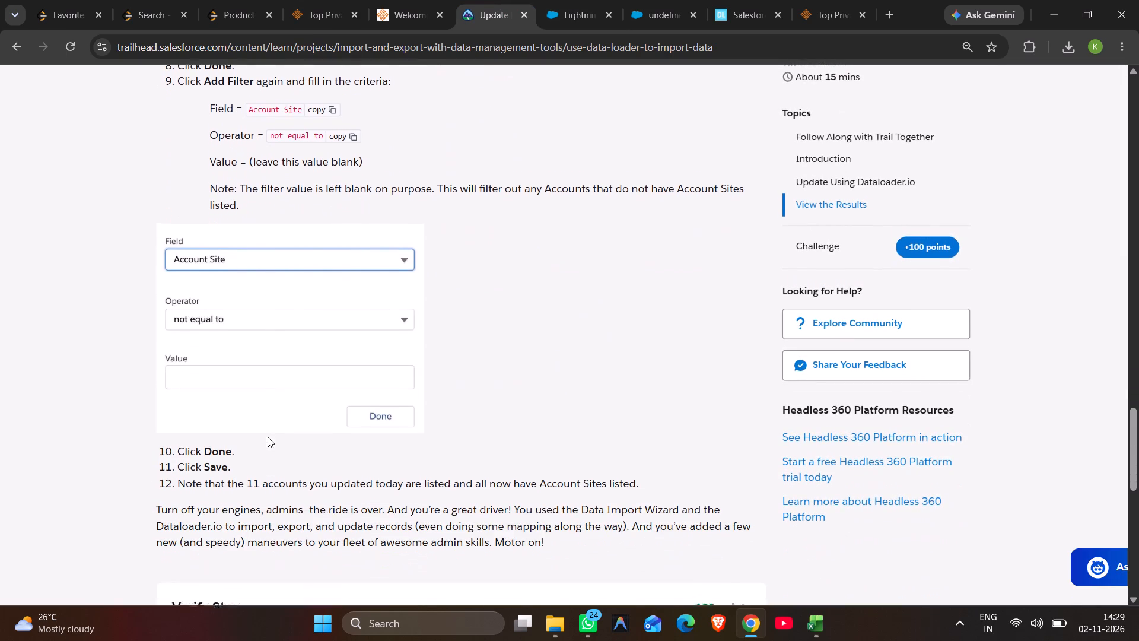
pyautogui.scroll(-1, 268, 437)
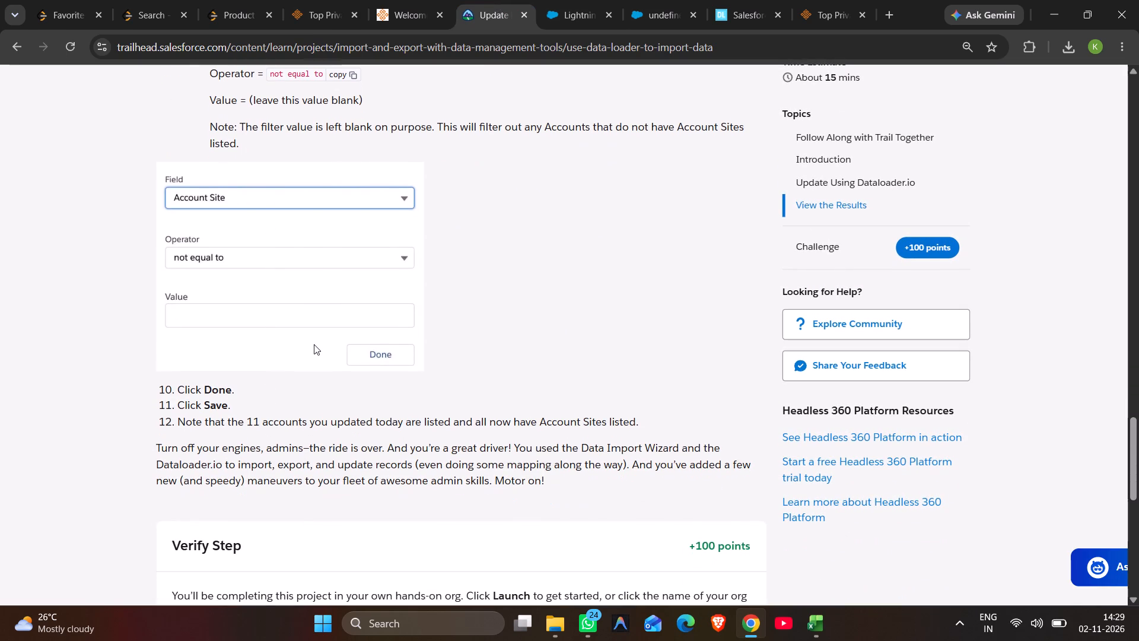
pyautogui.scroll(3, 314, 344)
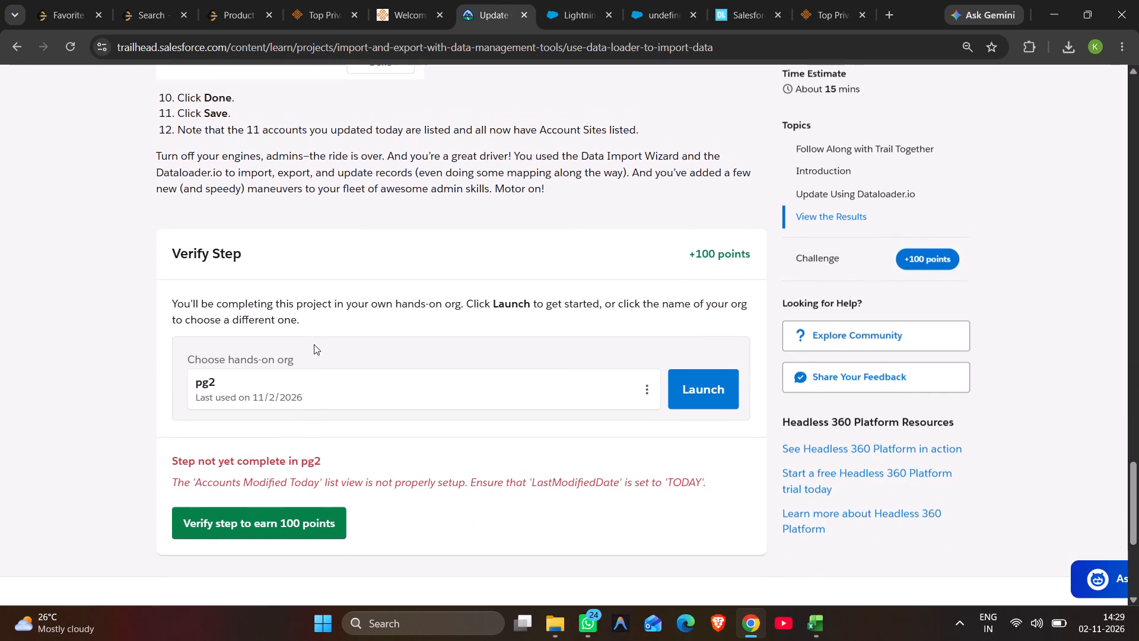
pyautogui.scroll(2, 314, 344)
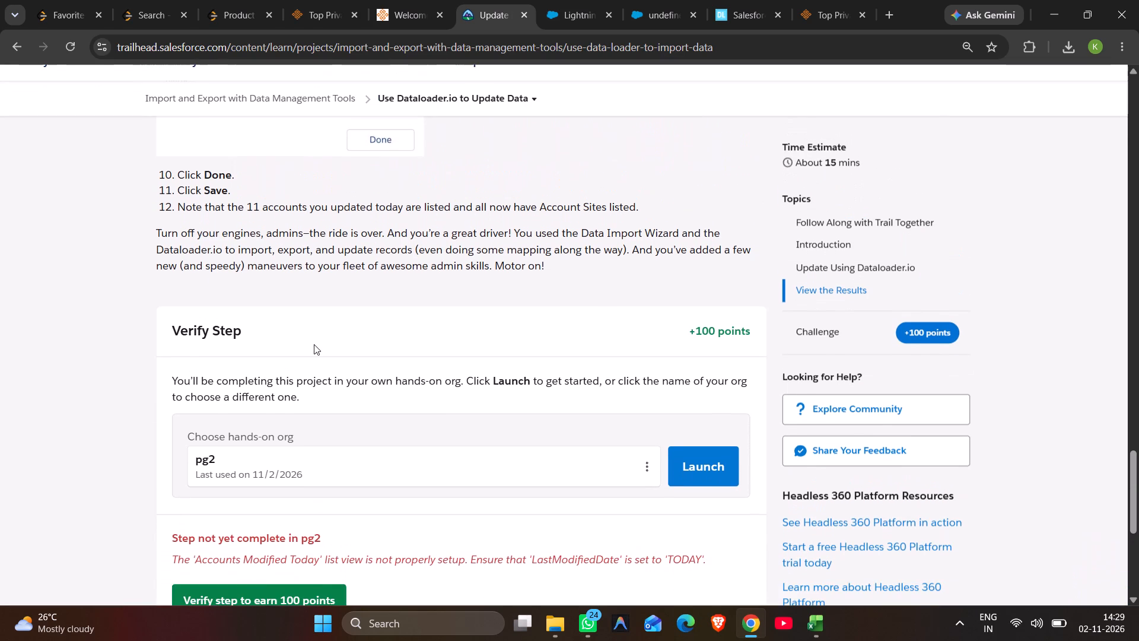
pyautogui.scroll(3, 314, 344)
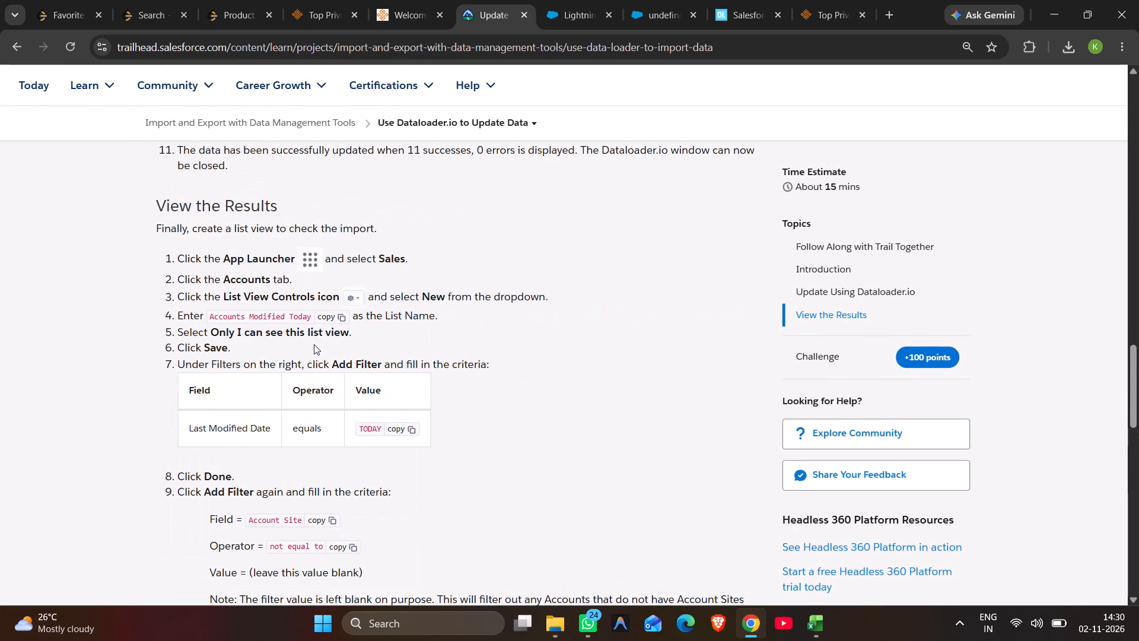
pyautogui.scroll(-1, 314, 344)
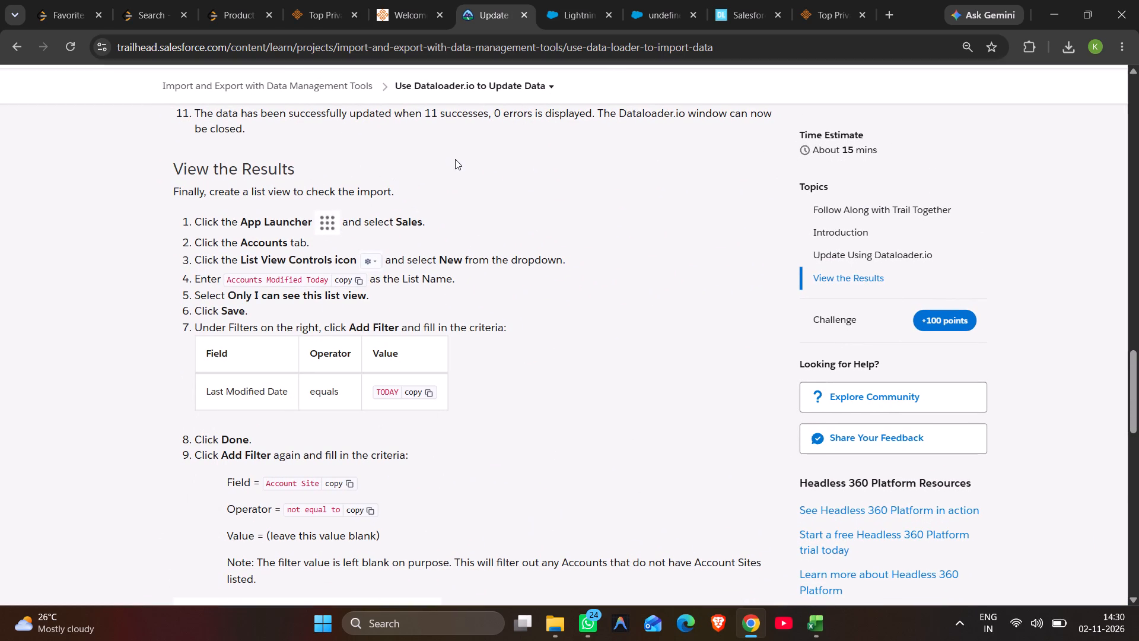
# Replace the Last Modified Date filter's value in Accounts Modified Today with TODAY copied from Trailhead's instructions, and save that filter's criteria.
pyautogui.click(416, 386)
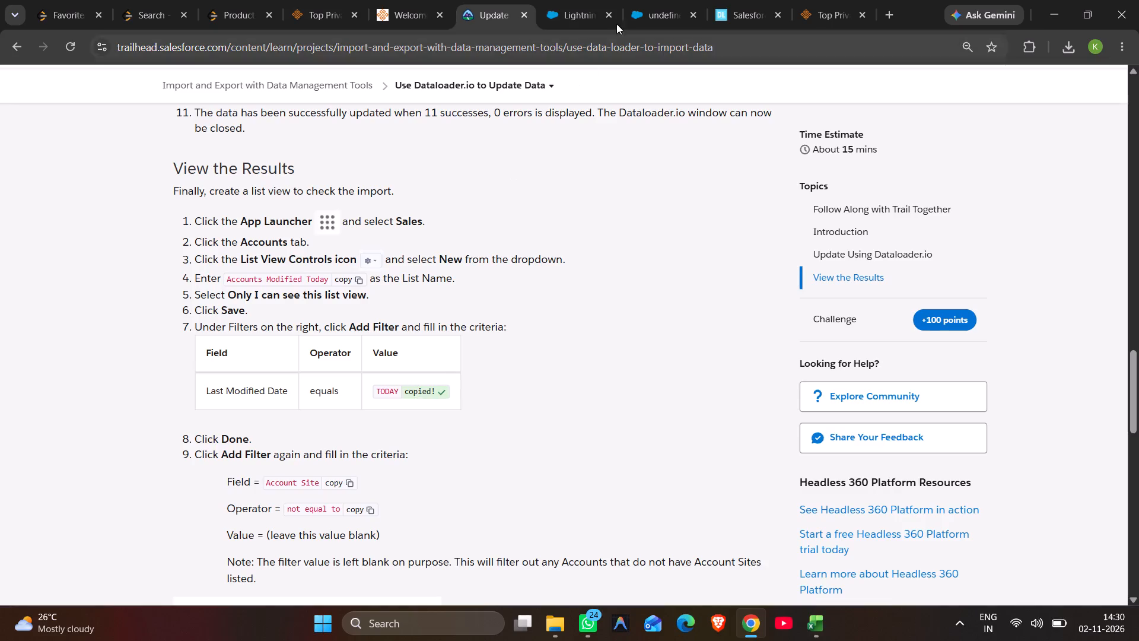
pyautogui.click(677, 5)
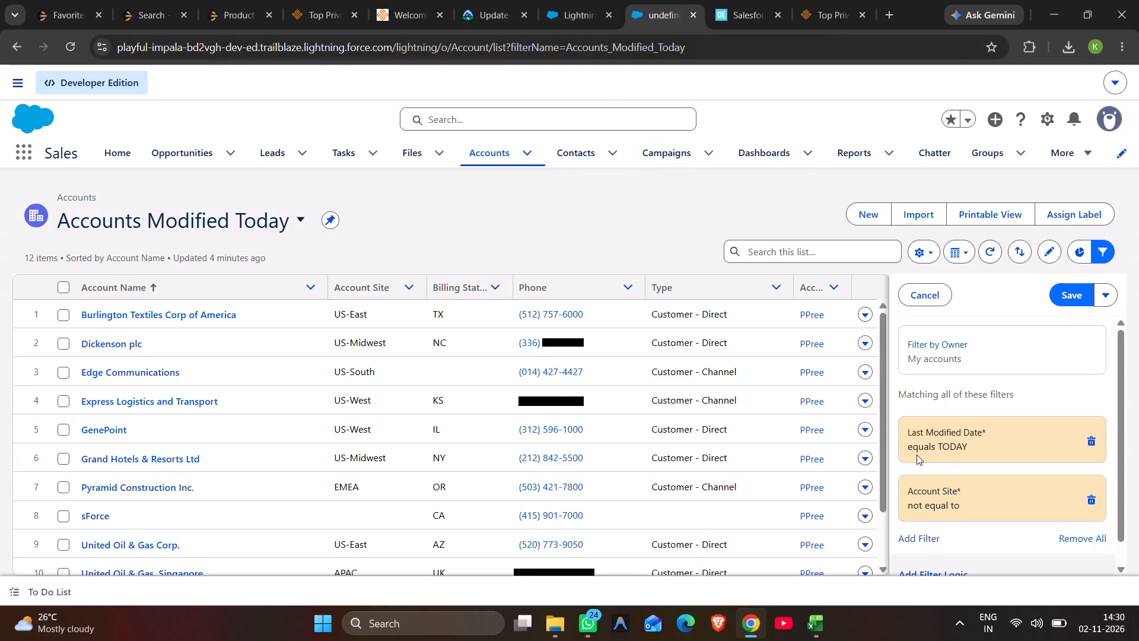
pyautogui.click(978, 440)
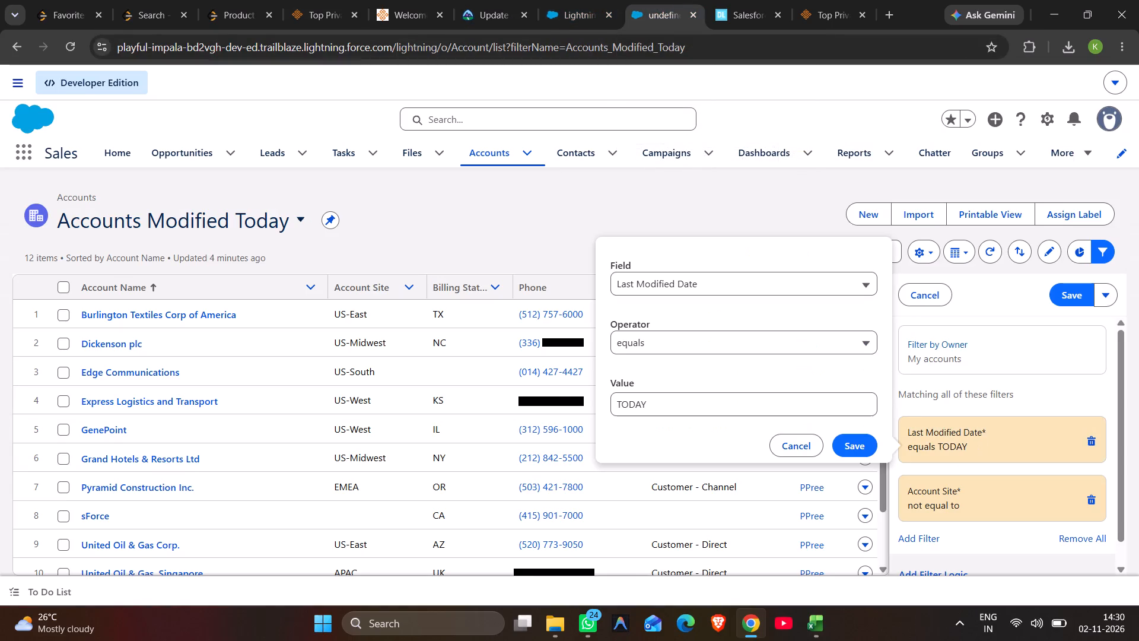
pyautogui.click(673, 404)
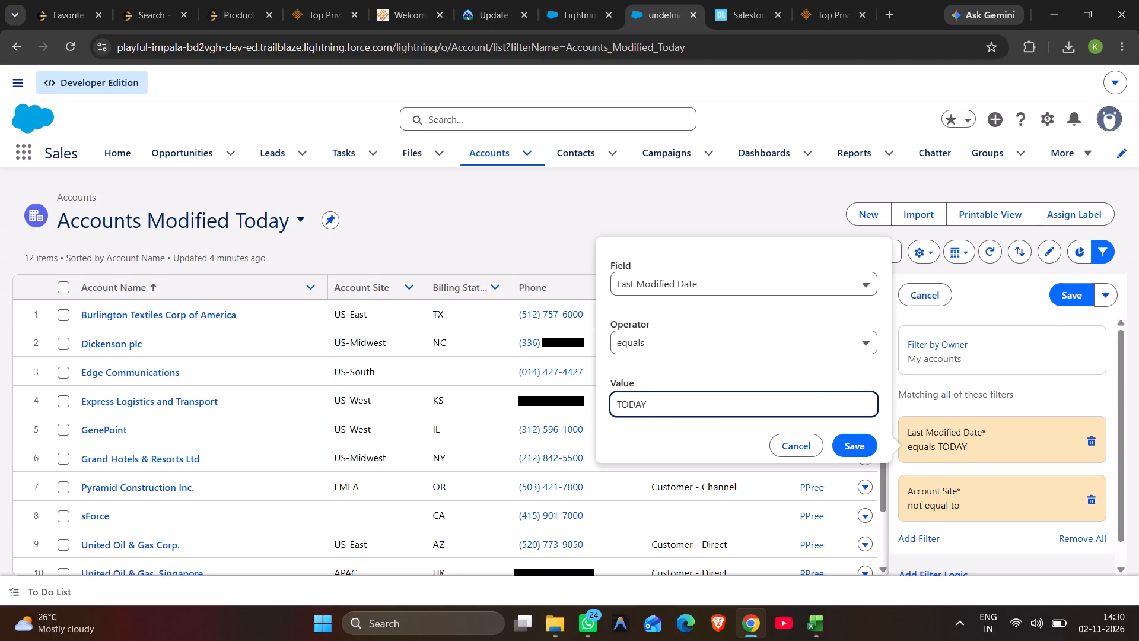
pyautogui.press('BackSpace')
pyautogui.press('BackSpace')
pyautogui.press('BackSpace')
pyautogui.press('BackSpace')
pyautogui.press('BackSpace')
pyautogui.press('BackSpace')
pyautogui.press('BackSpace')
pyautogui.press('BackSpace')
pyautogui.press('BackSpace')
pyautogui.press('BackSpace')
pyautogui.hotkey('ctrl', 'v')
pyautogui.click(857, 442)
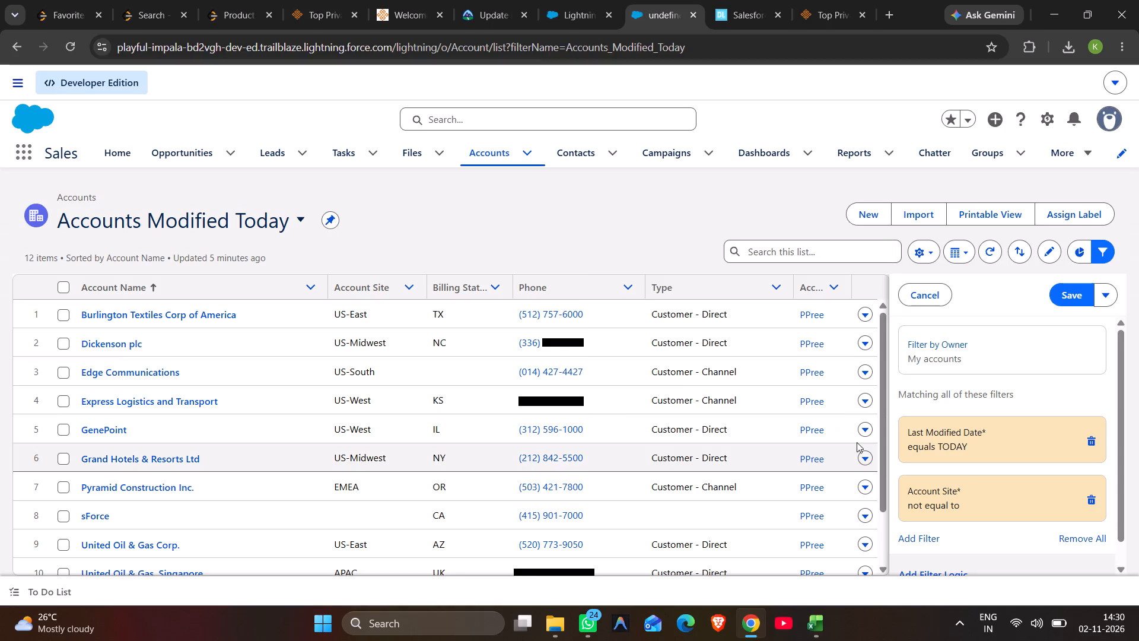
pyautogui.click(960, 487)
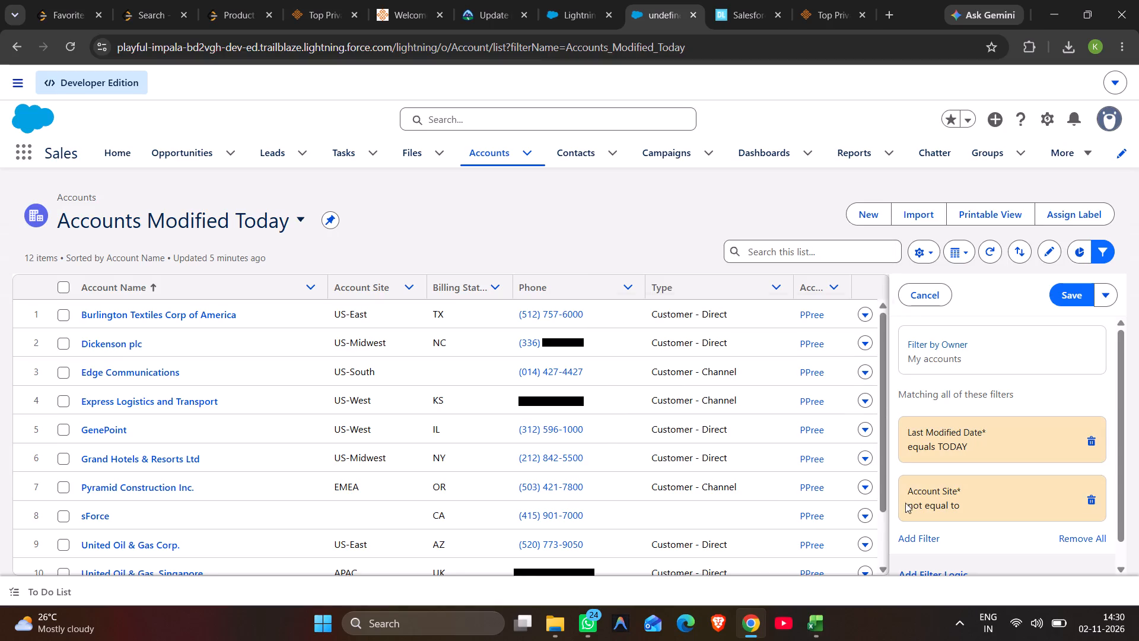
pyautogui.click(861, 503)
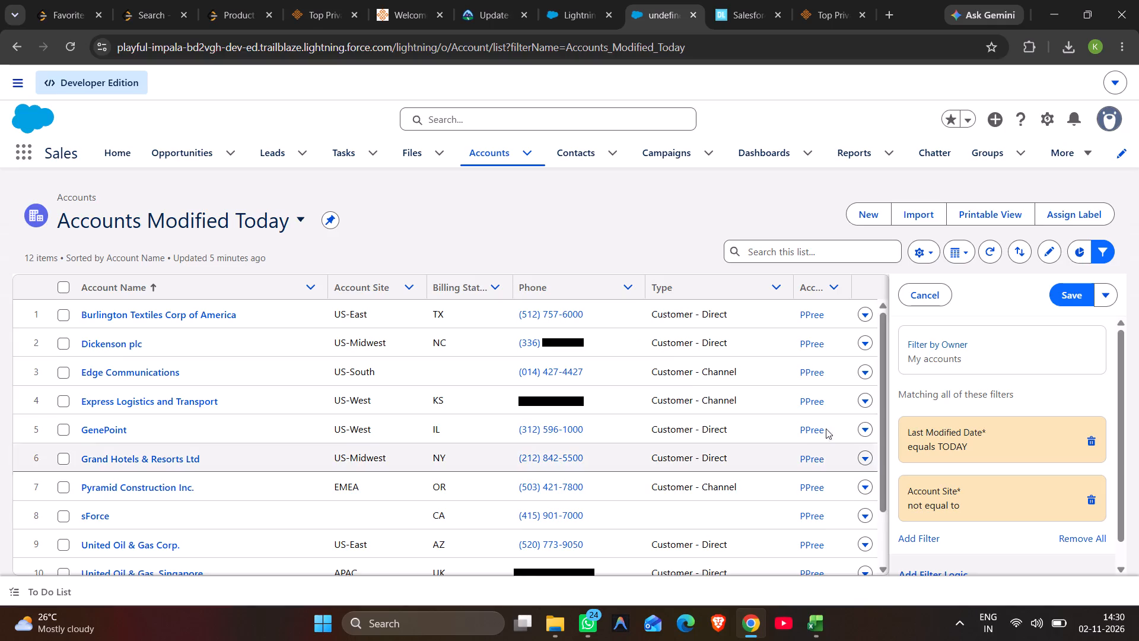
# Resubmit Trailhead's Use Dataloader.io to Update Data step for verification in the pg2 org.
pyautogui.click(469, 0)
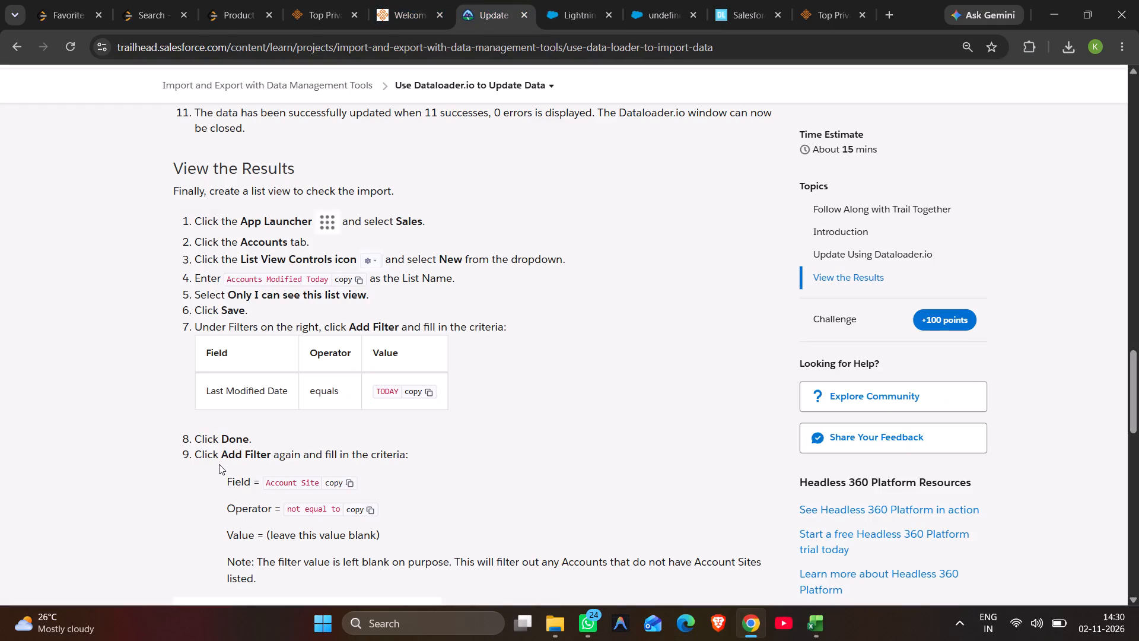
pyautogui.scroll(-6, 219, 464)
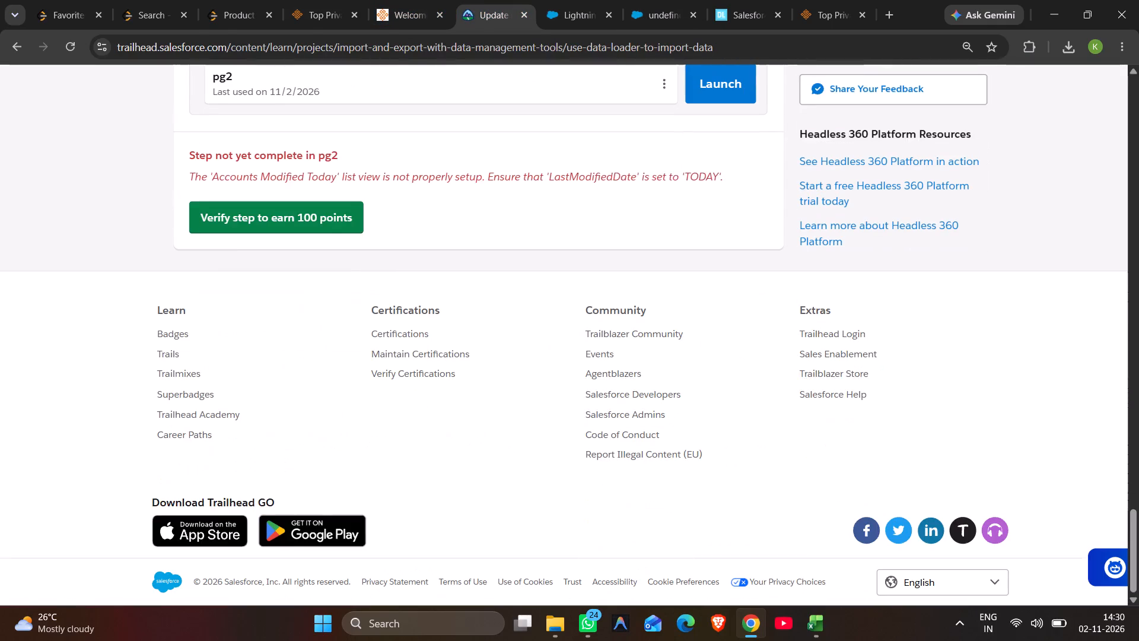
pyautogui.scroll(-1, 219, 464)
pyautogui.click(311, 319)
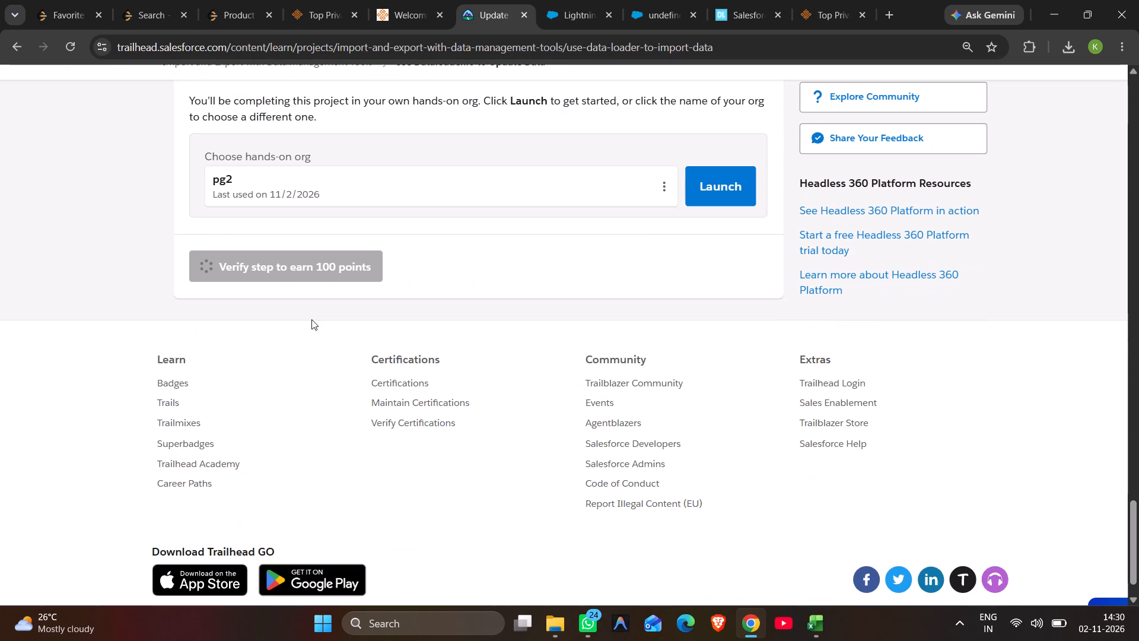